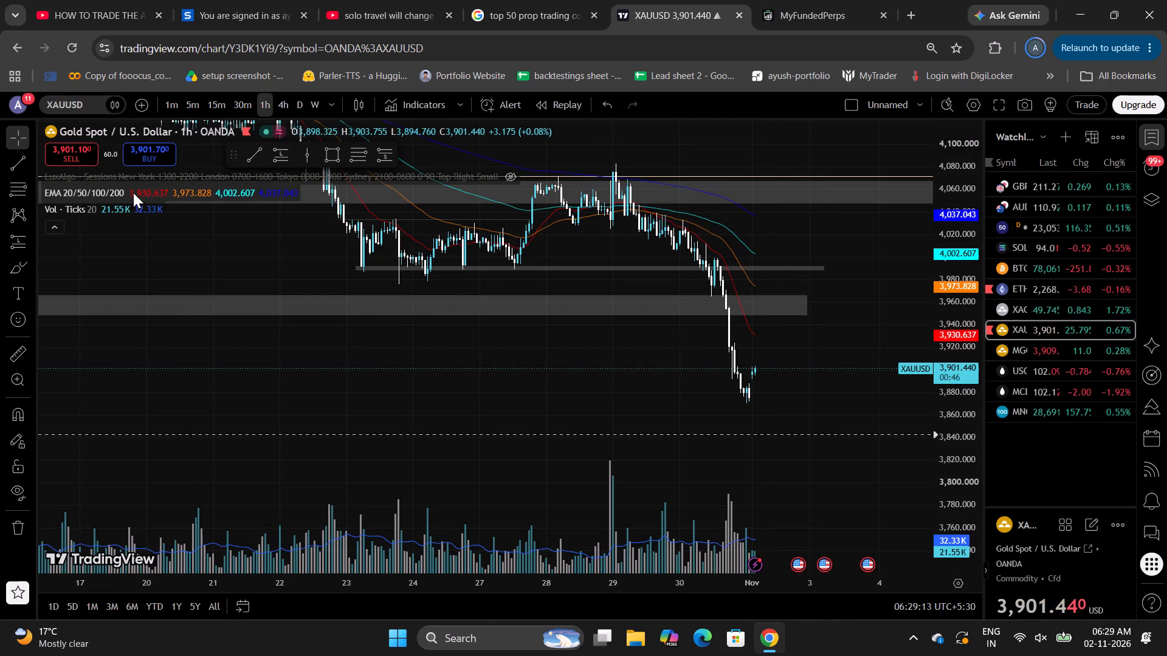
Show the XAUUSD gold chart on the 5-minute timeframe with a stretched price scale.
left_click(190, 101)
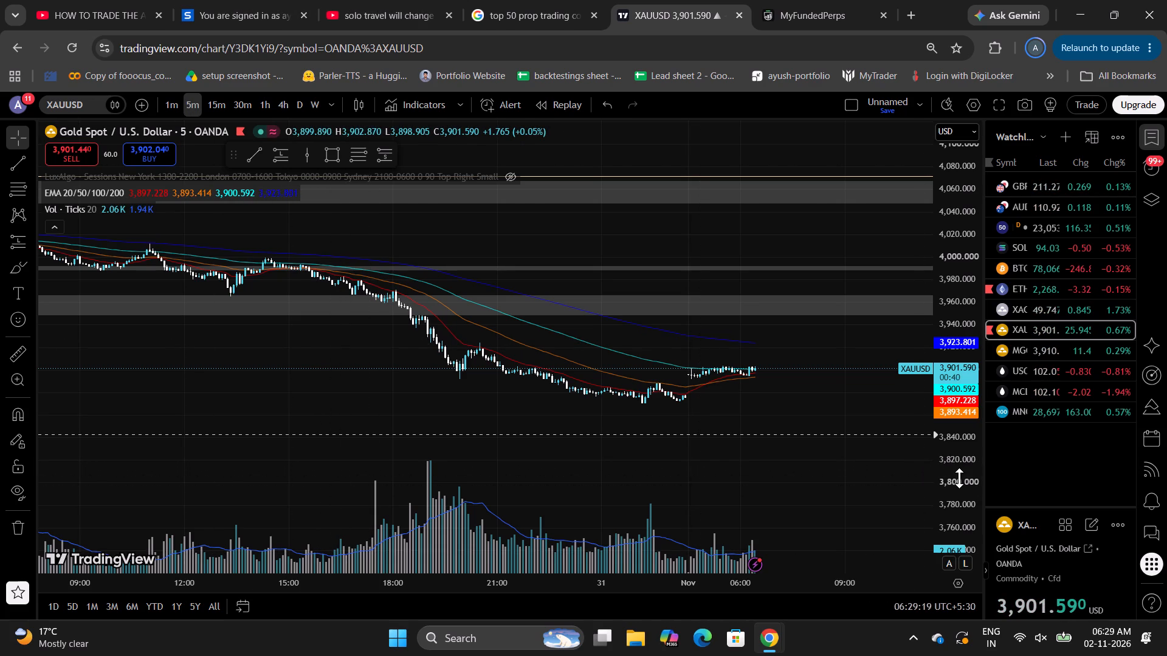
left_click_drag(972, 479, 942, 318)
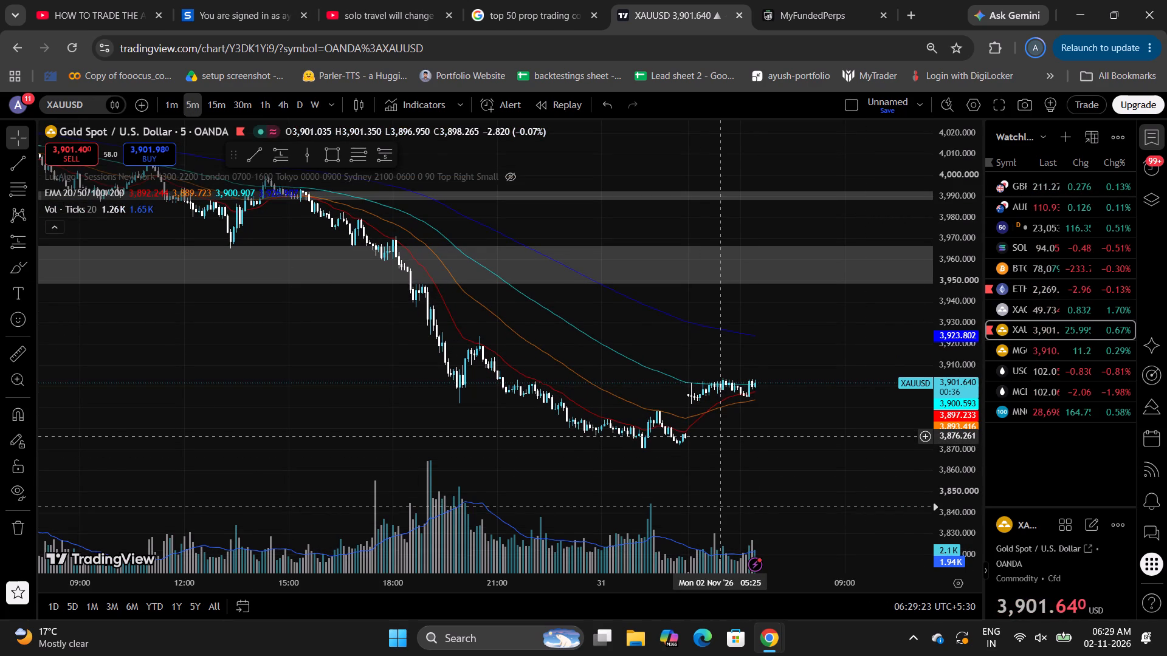
Switch to the MyFundedPerps site and open its trading page.
left_click(802, 22)
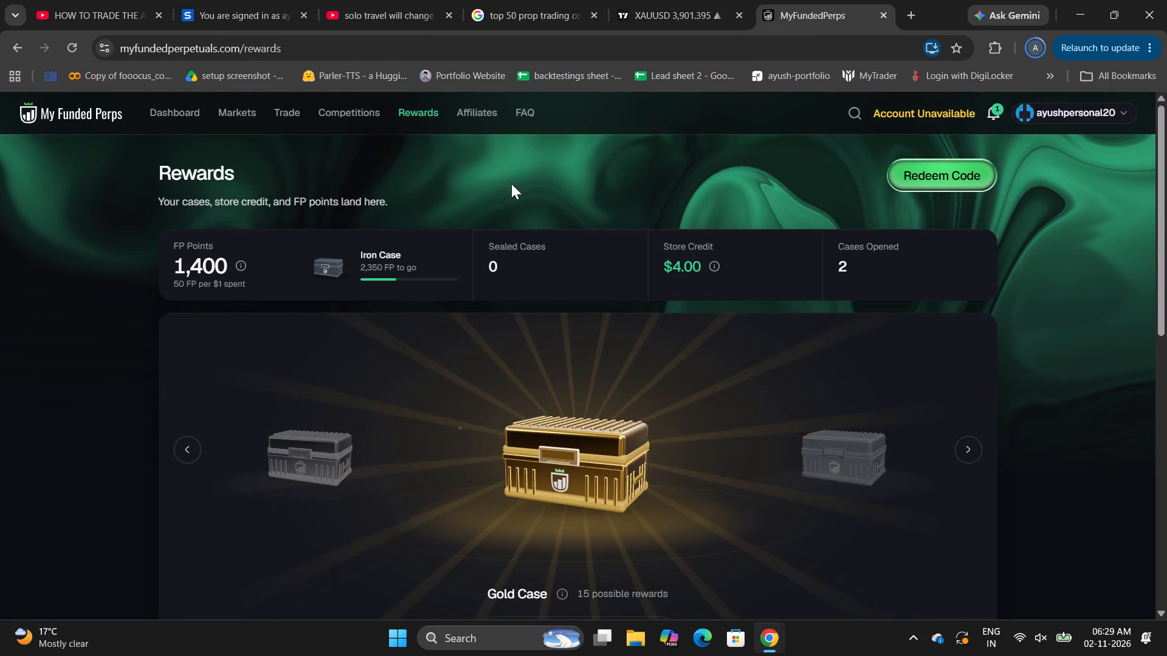
left_click(286, 117)
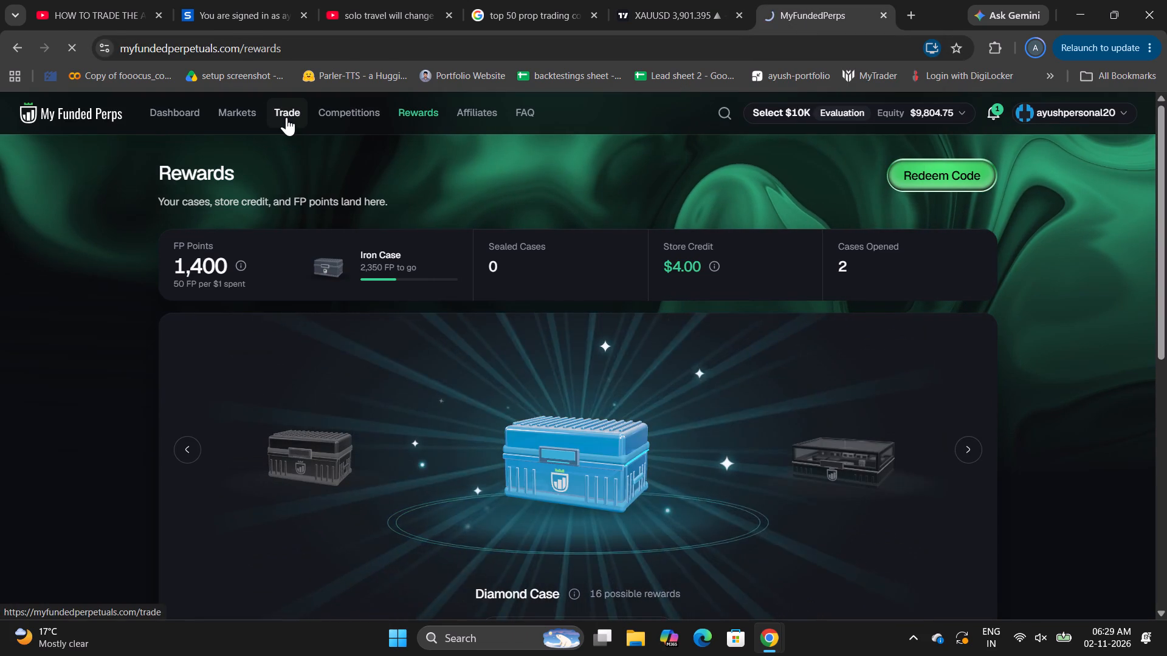
Return to the TradingView gold chart and examine the recent 5-minute candles at a larger price scale.
left_click(618, 0)
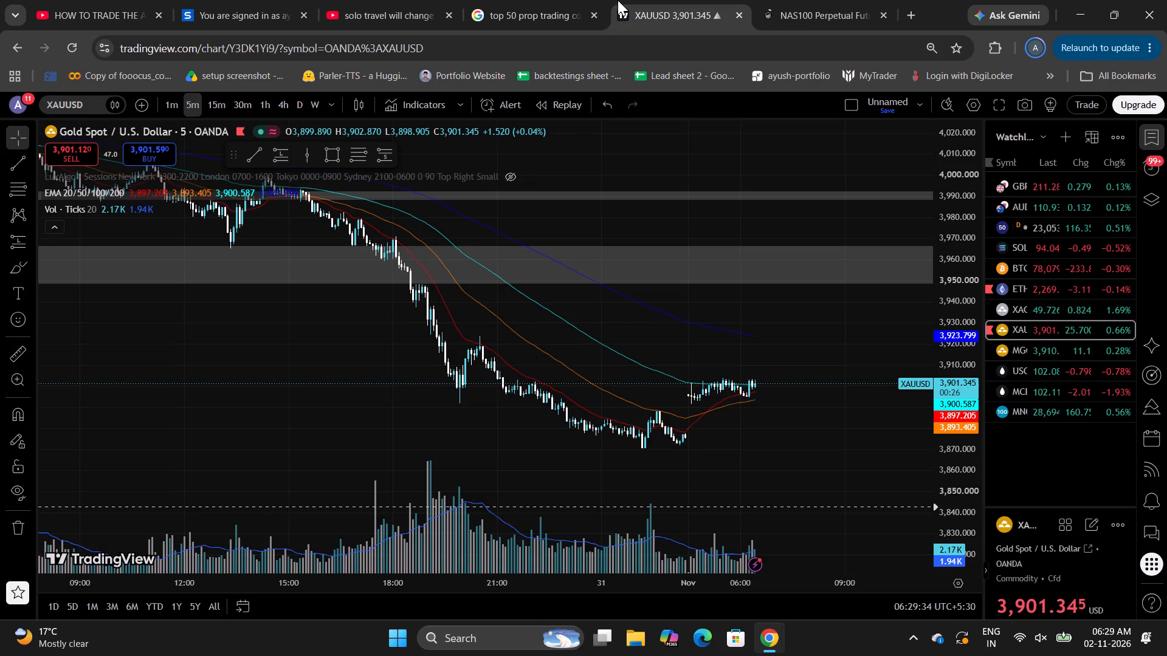
left_click_drag(952, 464, 935, 319)
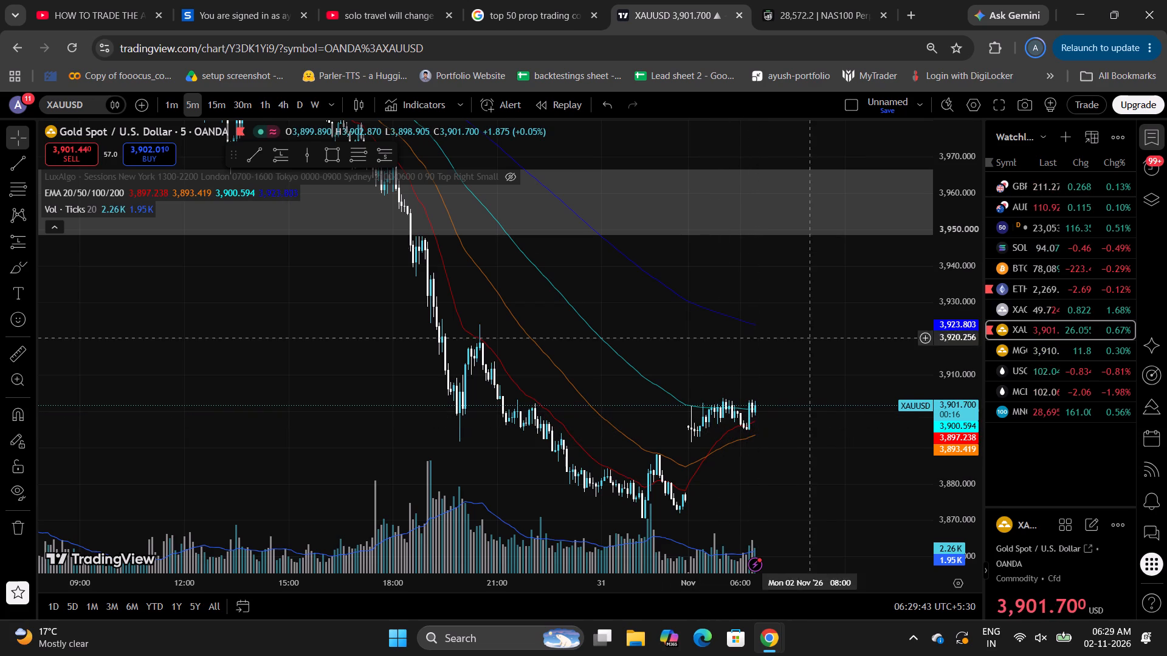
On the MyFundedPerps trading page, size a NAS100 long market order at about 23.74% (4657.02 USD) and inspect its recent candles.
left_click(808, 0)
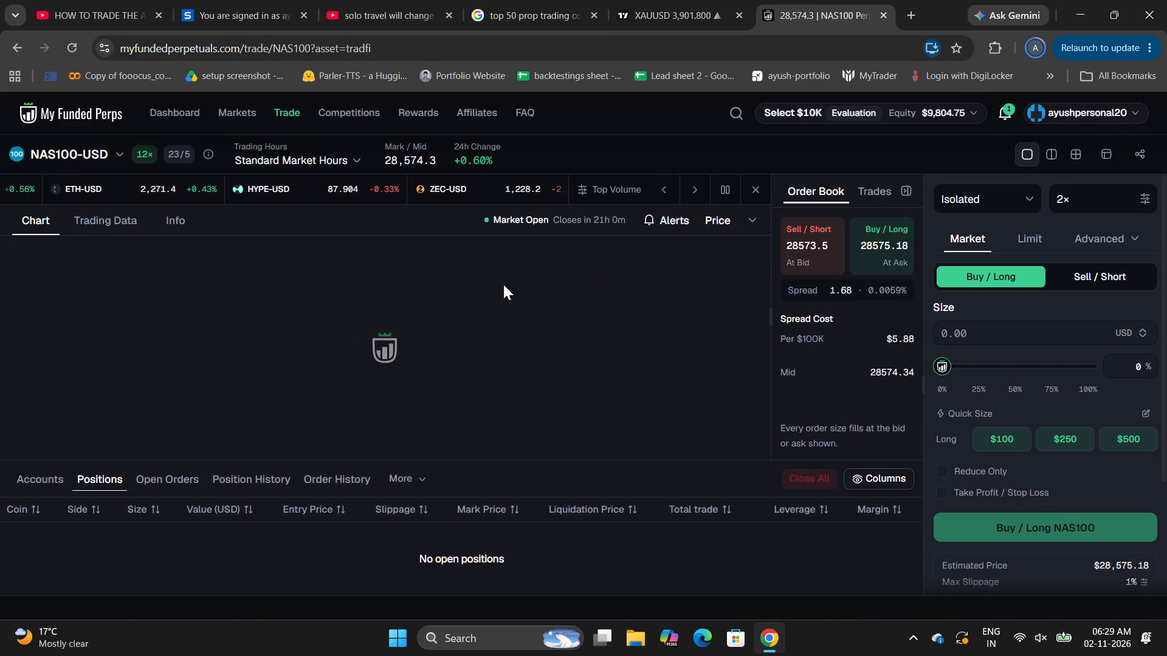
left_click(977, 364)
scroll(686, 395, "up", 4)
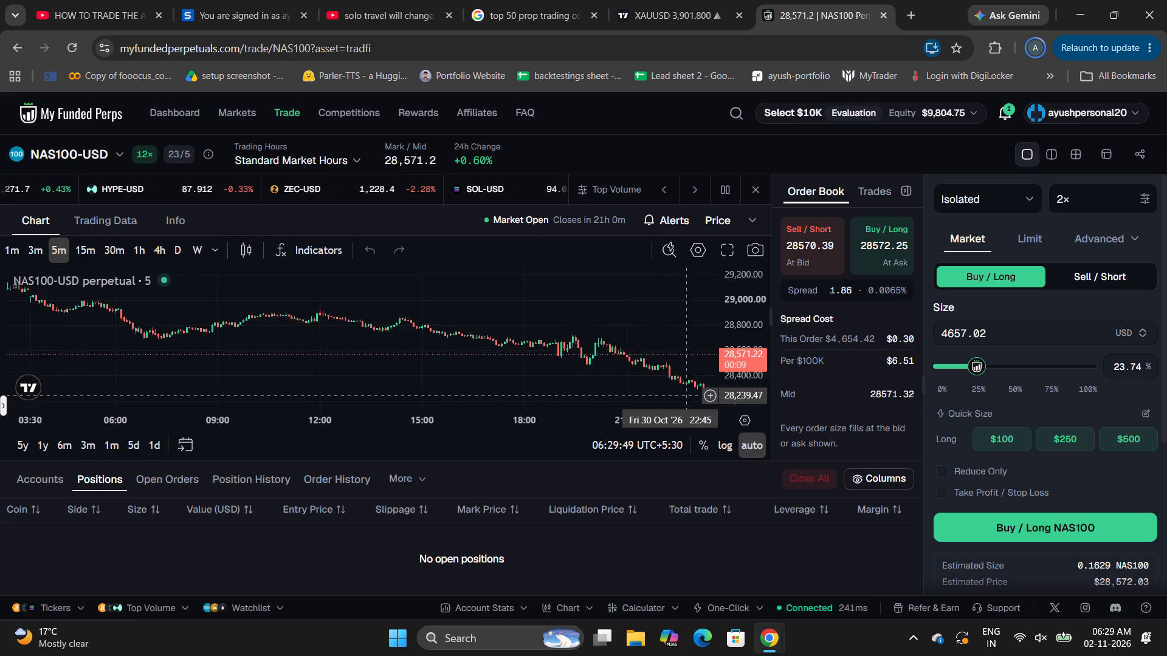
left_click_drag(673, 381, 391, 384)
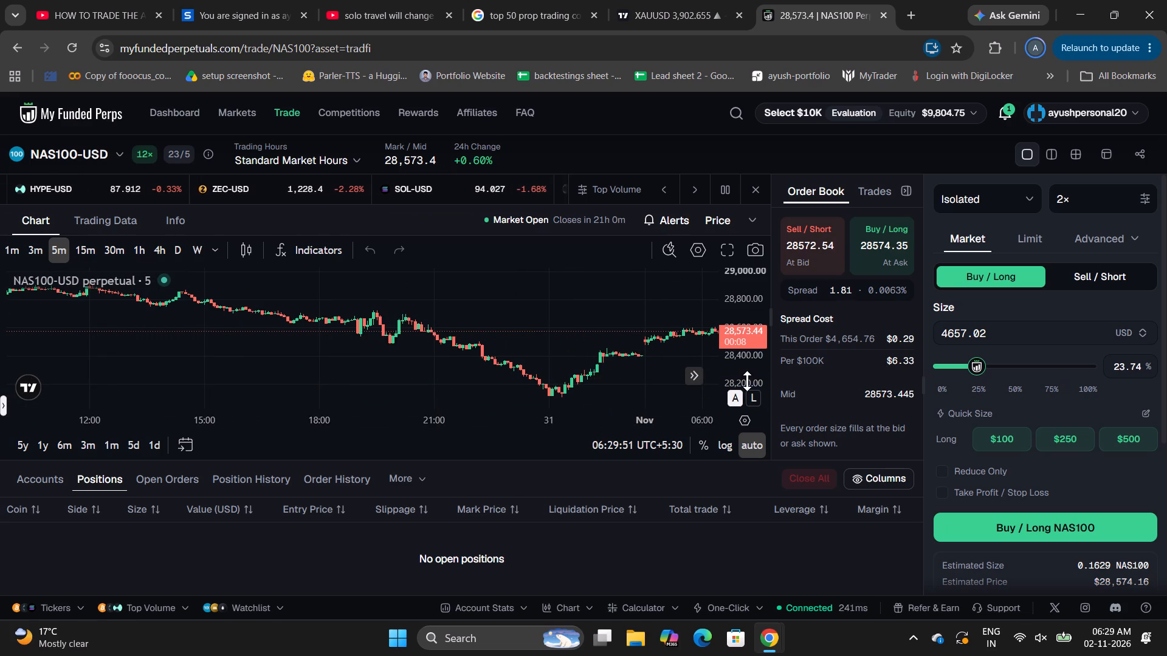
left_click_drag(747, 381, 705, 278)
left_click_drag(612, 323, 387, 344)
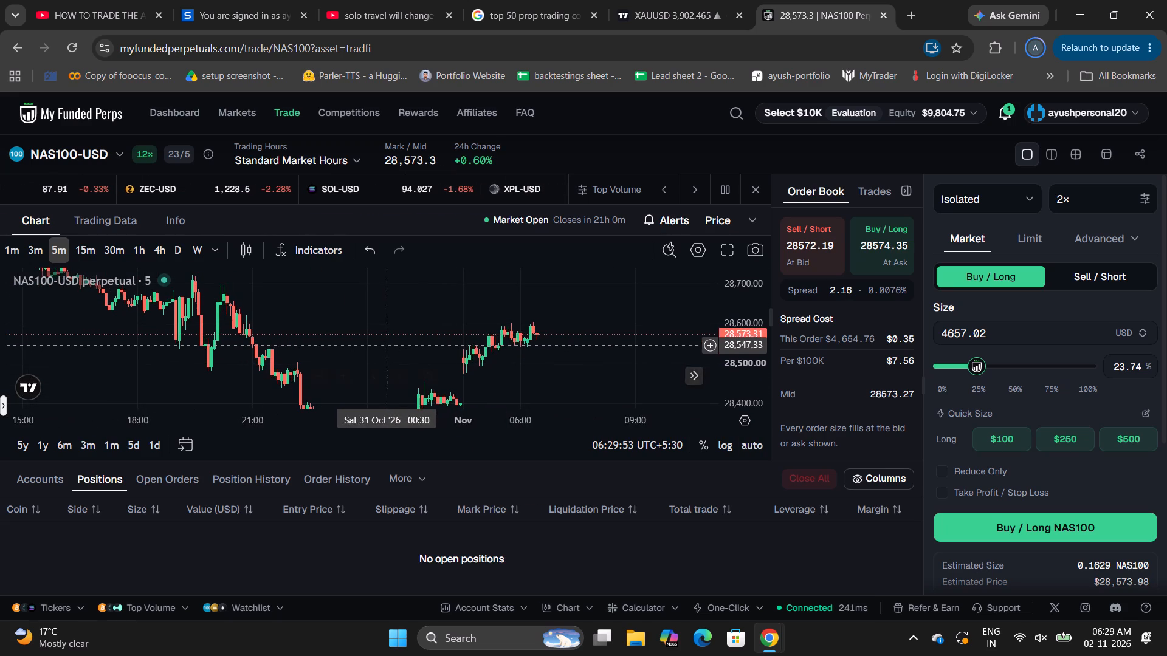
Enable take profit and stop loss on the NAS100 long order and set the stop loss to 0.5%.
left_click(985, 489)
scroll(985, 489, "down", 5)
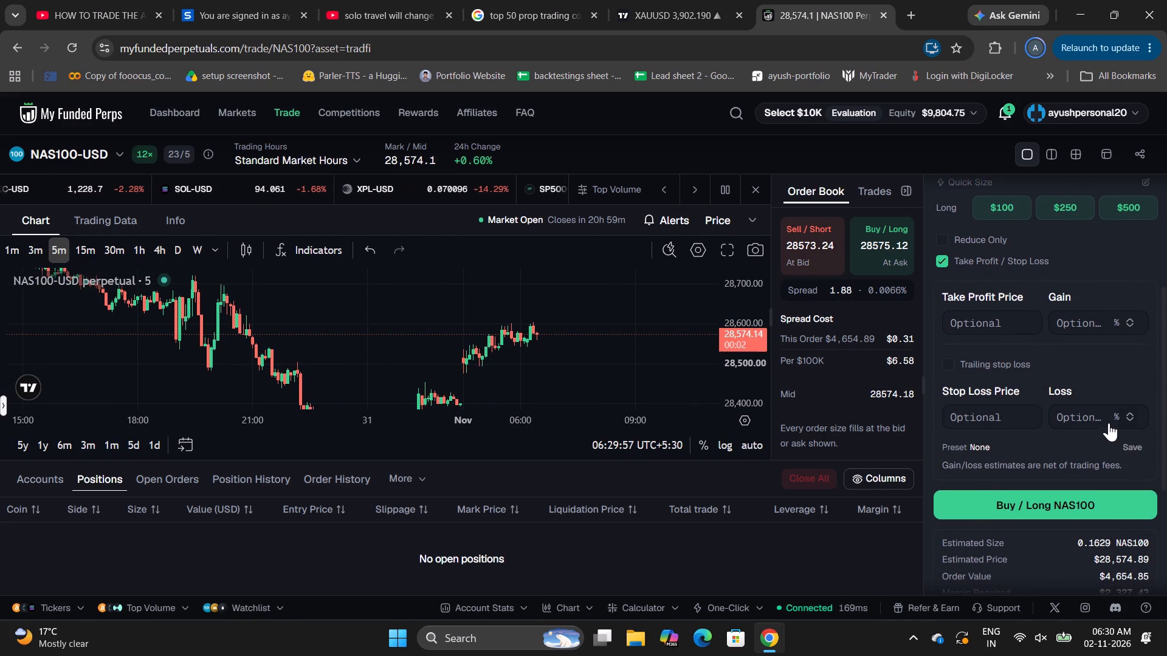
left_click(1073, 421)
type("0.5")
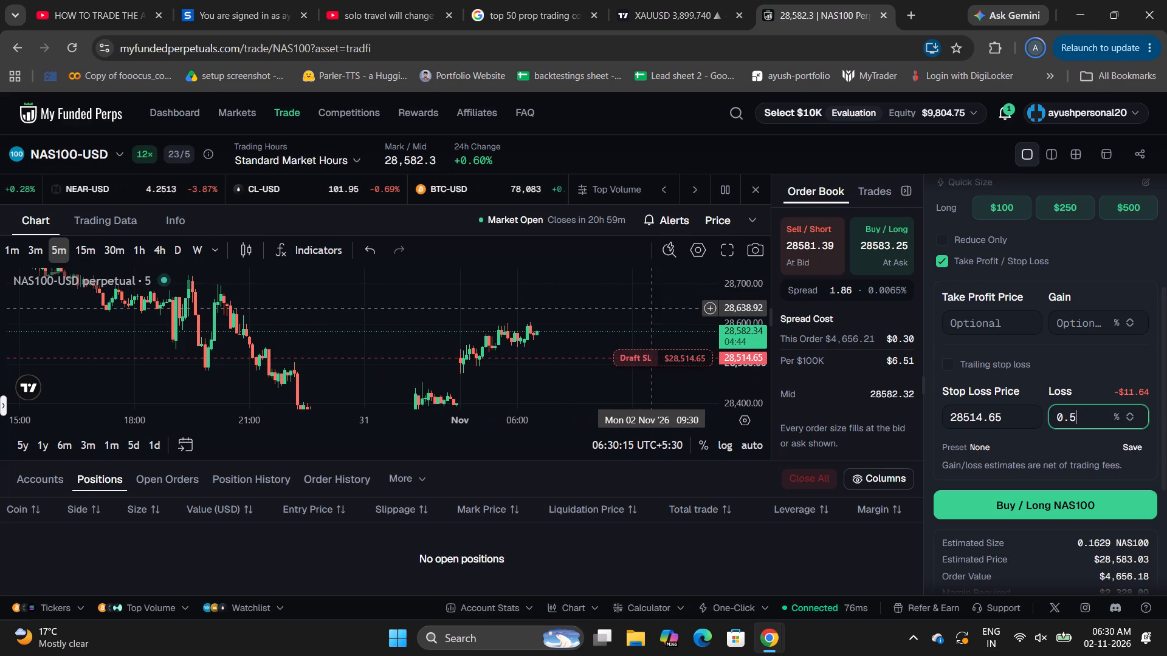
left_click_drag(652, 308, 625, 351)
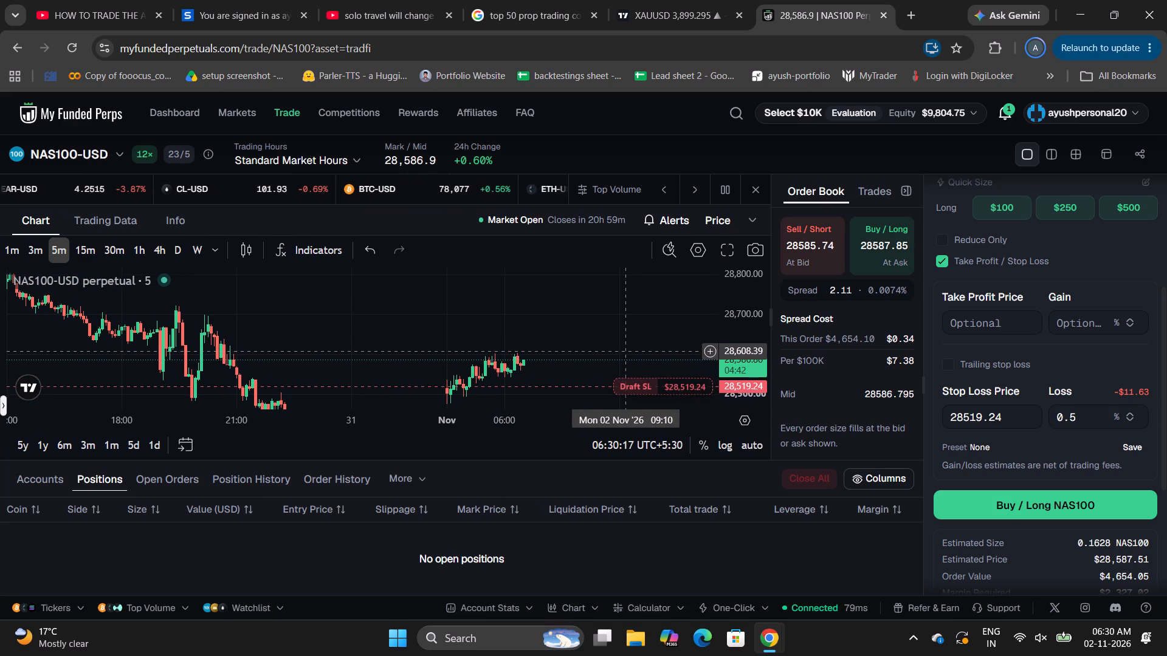
Switch the traded market from NAS100-USD to XAU-USD using the watchlist.
left_click(81, 154)
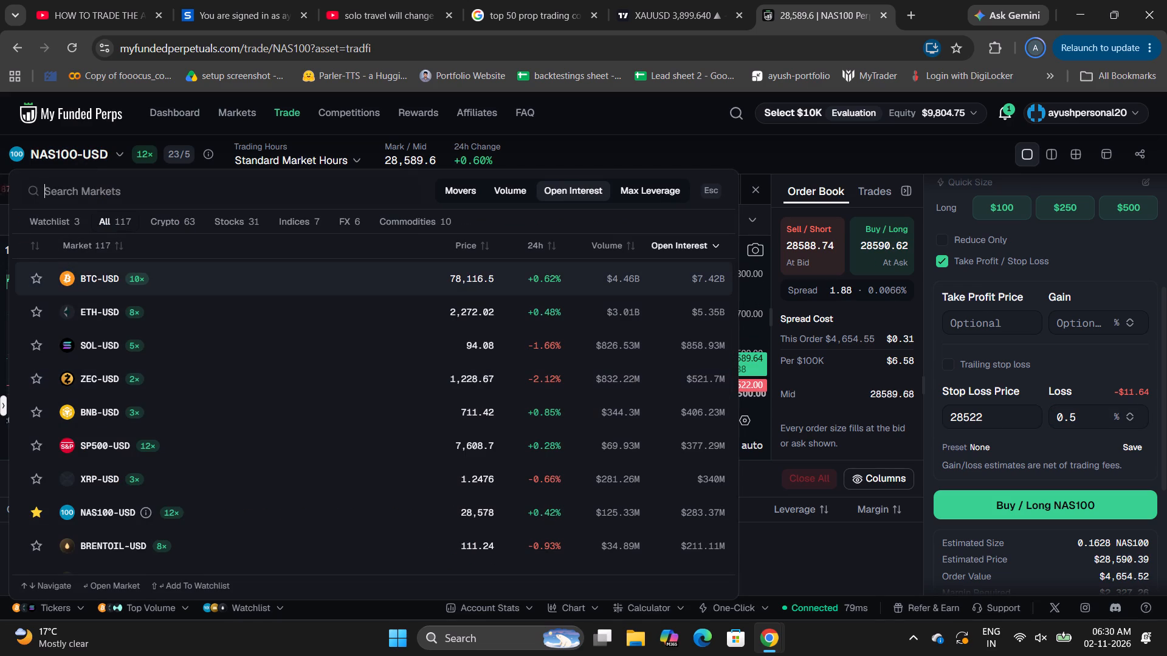
left_click(64, 220)
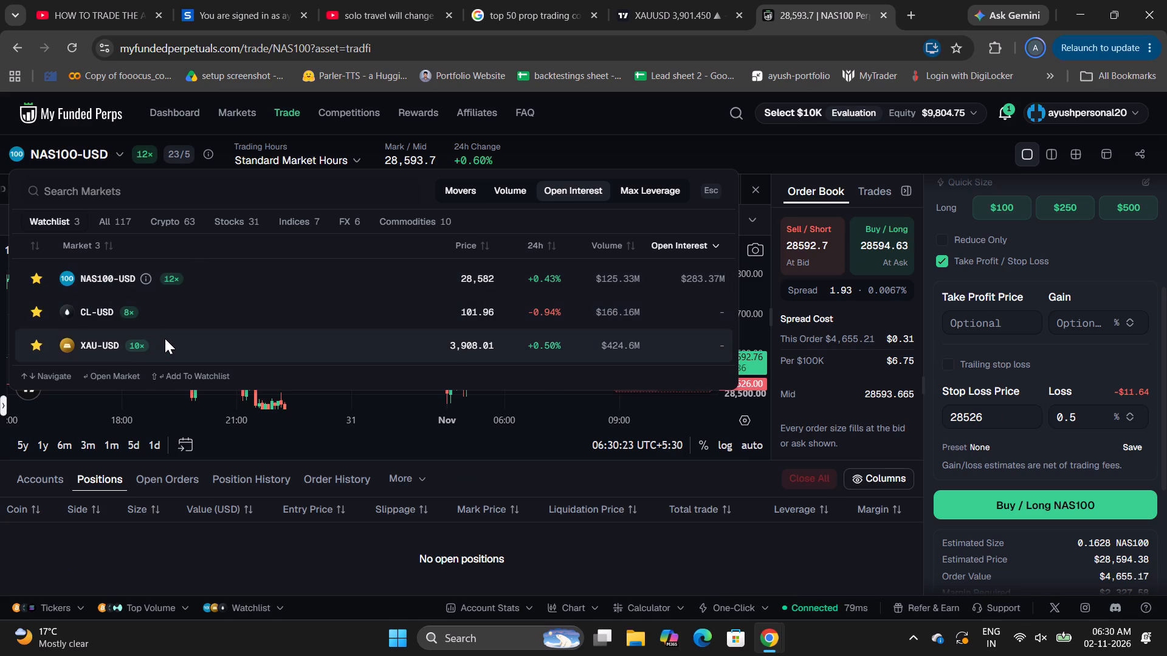
left_click(165, 338)
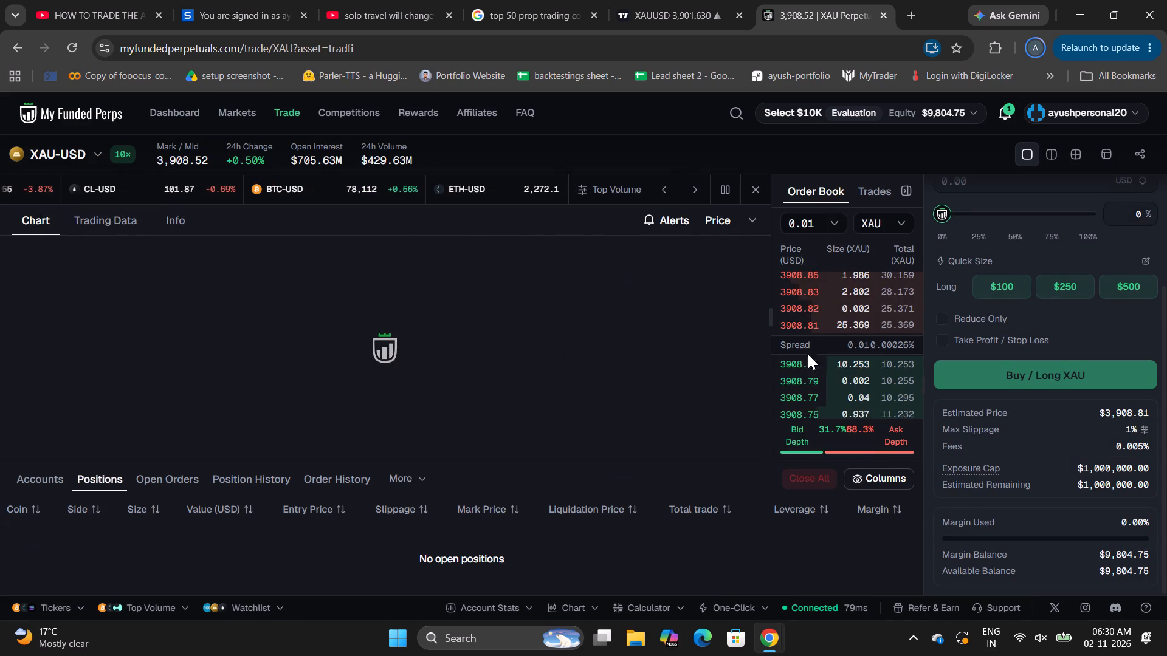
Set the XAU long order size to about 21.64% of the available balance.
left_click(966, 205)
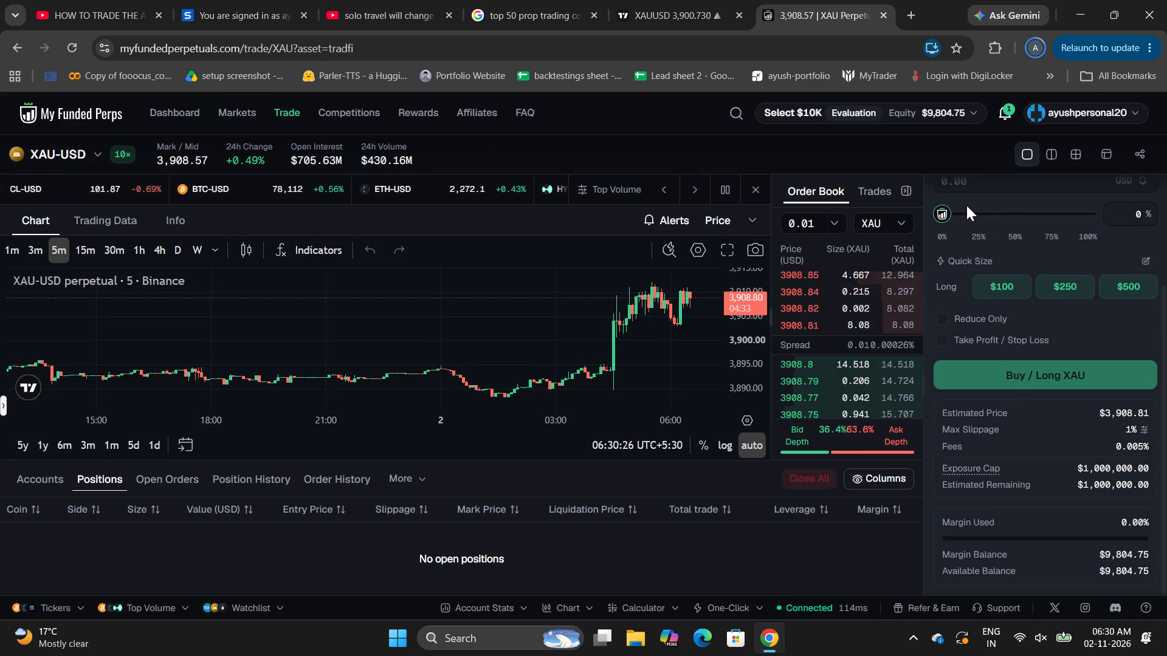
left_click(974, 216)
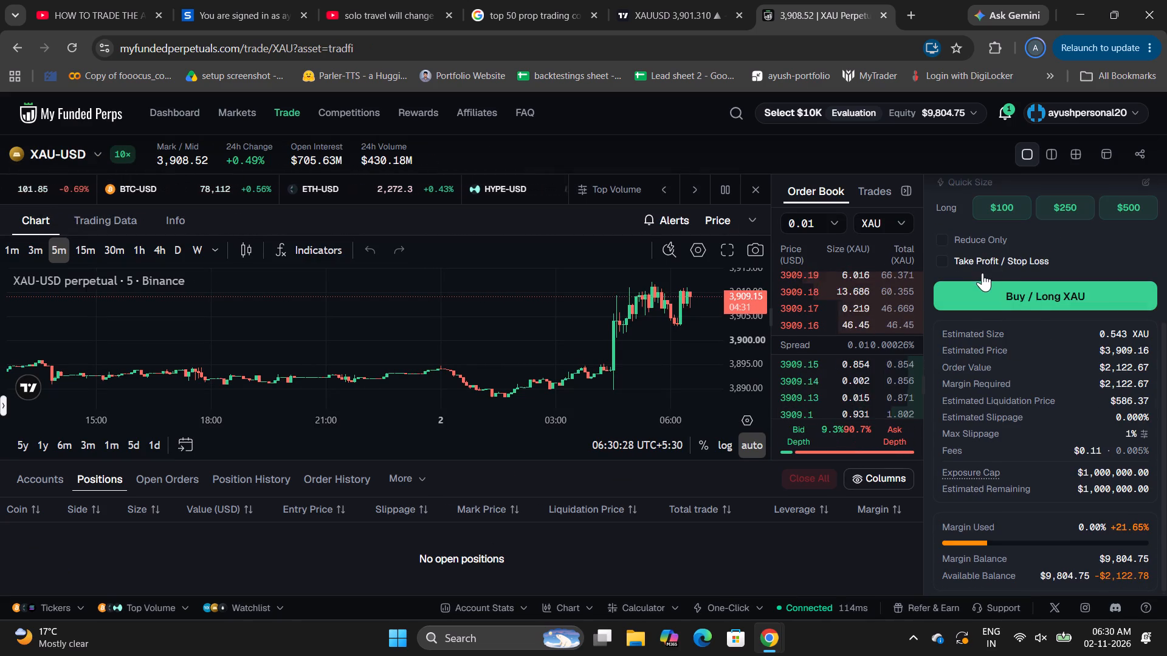
Enable take profit and stop loss on the XAU long order and set the stop loss to 0.5%.
left_click(974, 262)
scroll(974, 262, "up", 5)
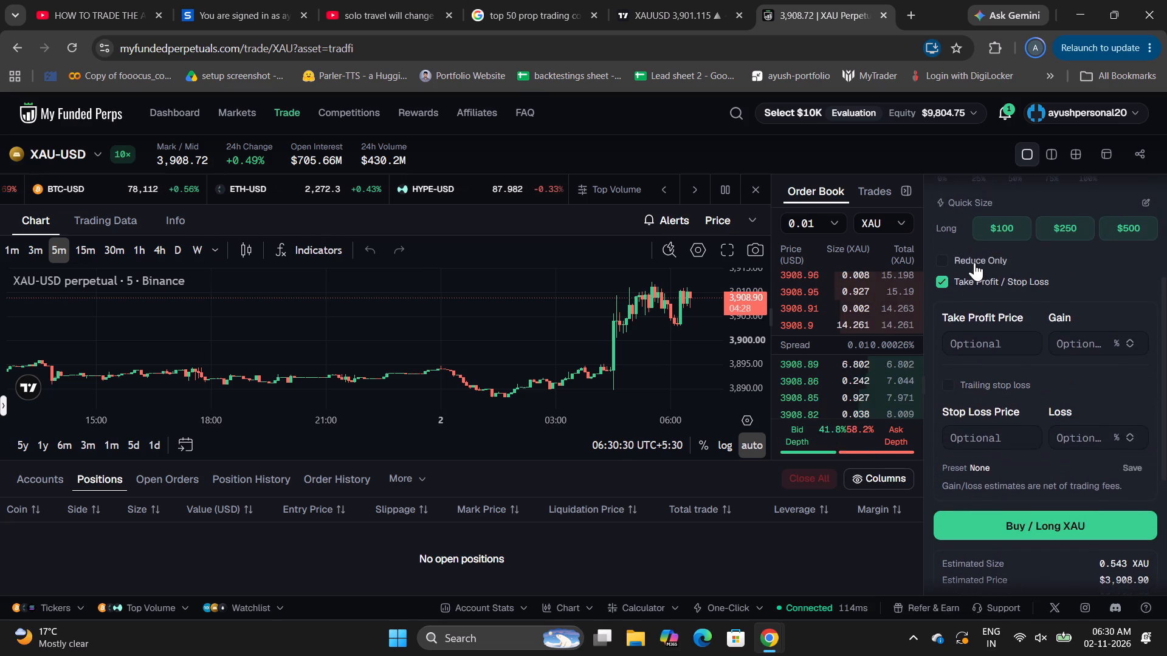
scroll(974, 262, "down", 1)
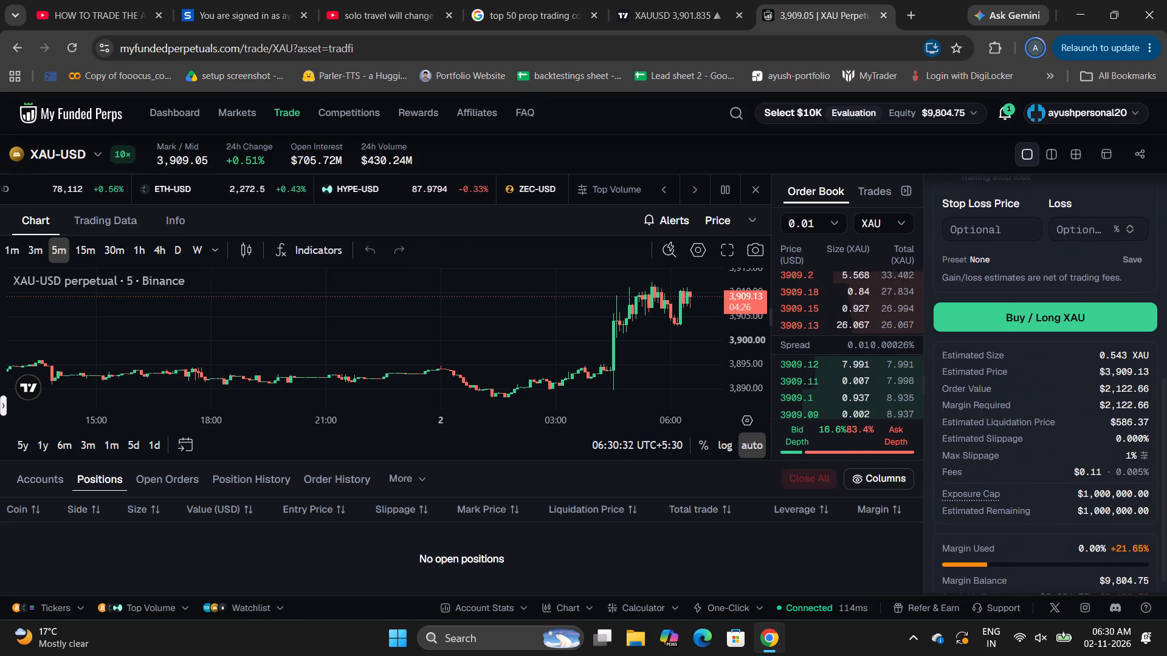
left_click(1071, 238)
type("0.")
key("5")
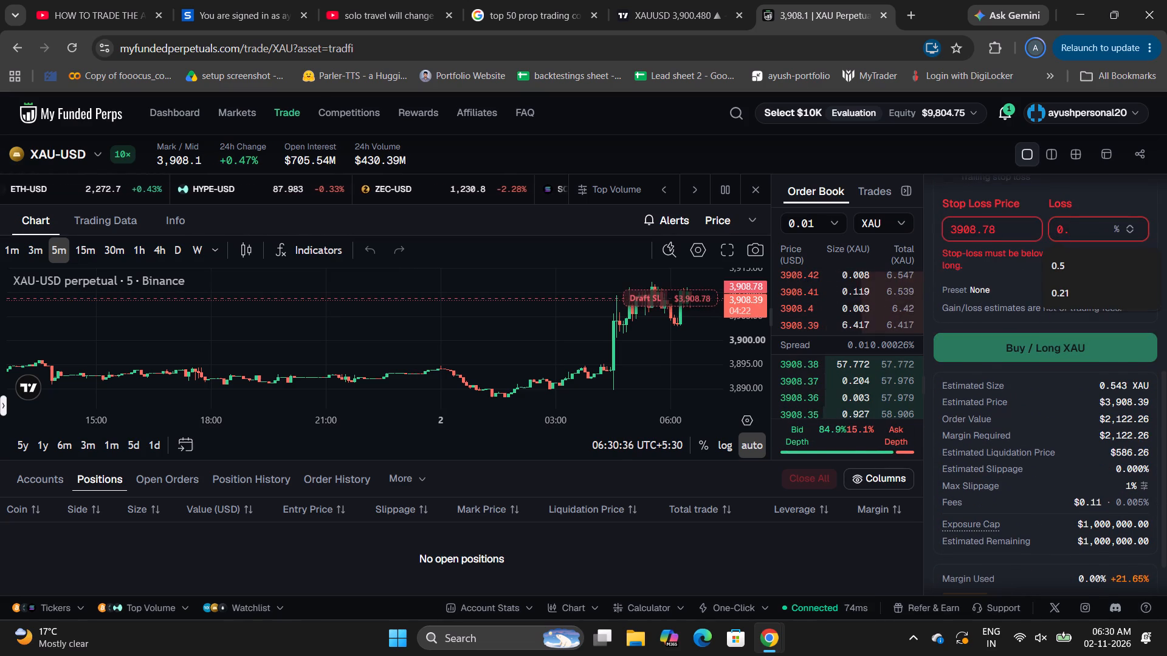
Set the XAU long order size to about 48.31% and review the order form.
scroll(1057, 342, "up", 1)
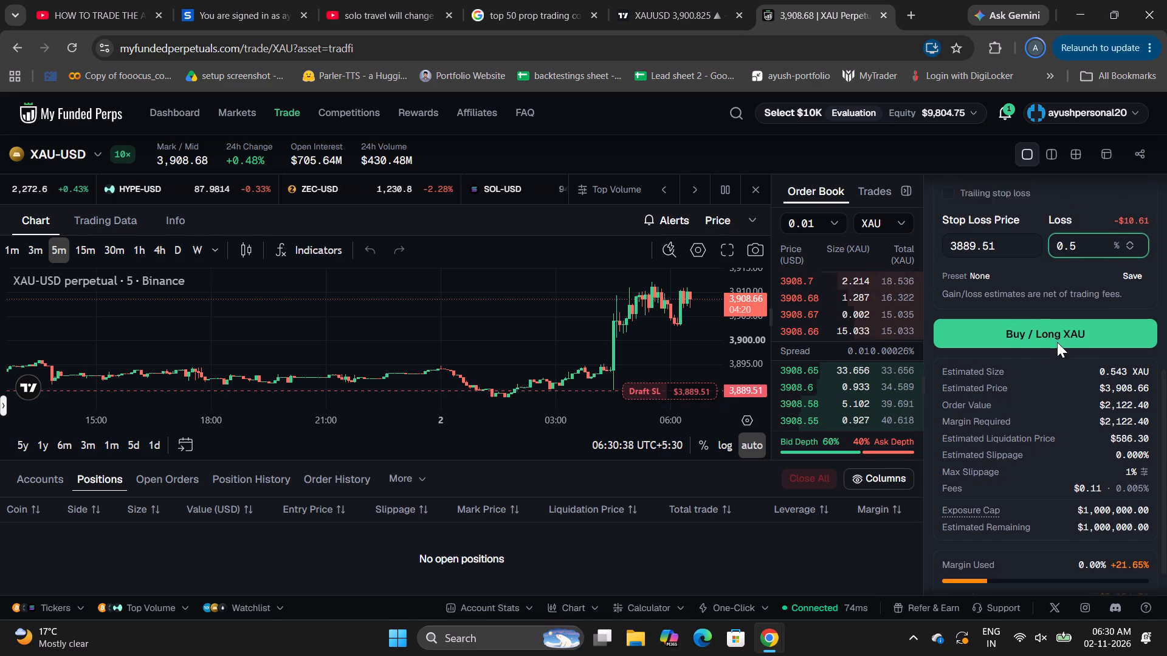
scroll(1057, 342, "up", 2)
scroll(999, 279, "up", 2)
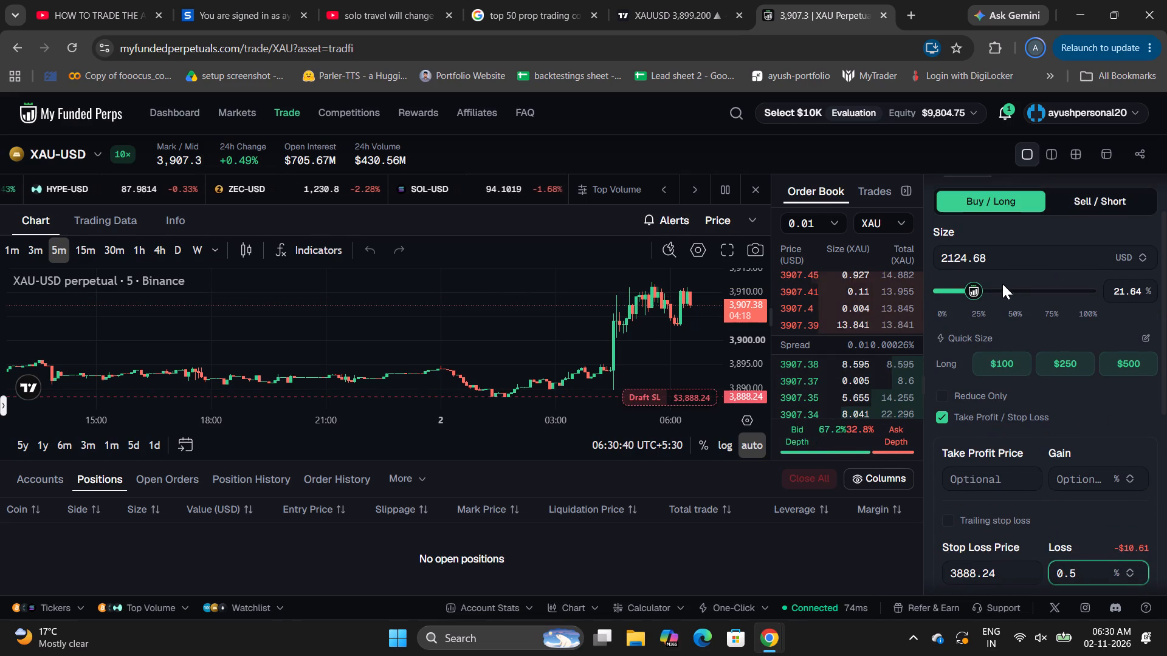
left_click(1013, 290)
scroll(1019, 380, "down", 1)
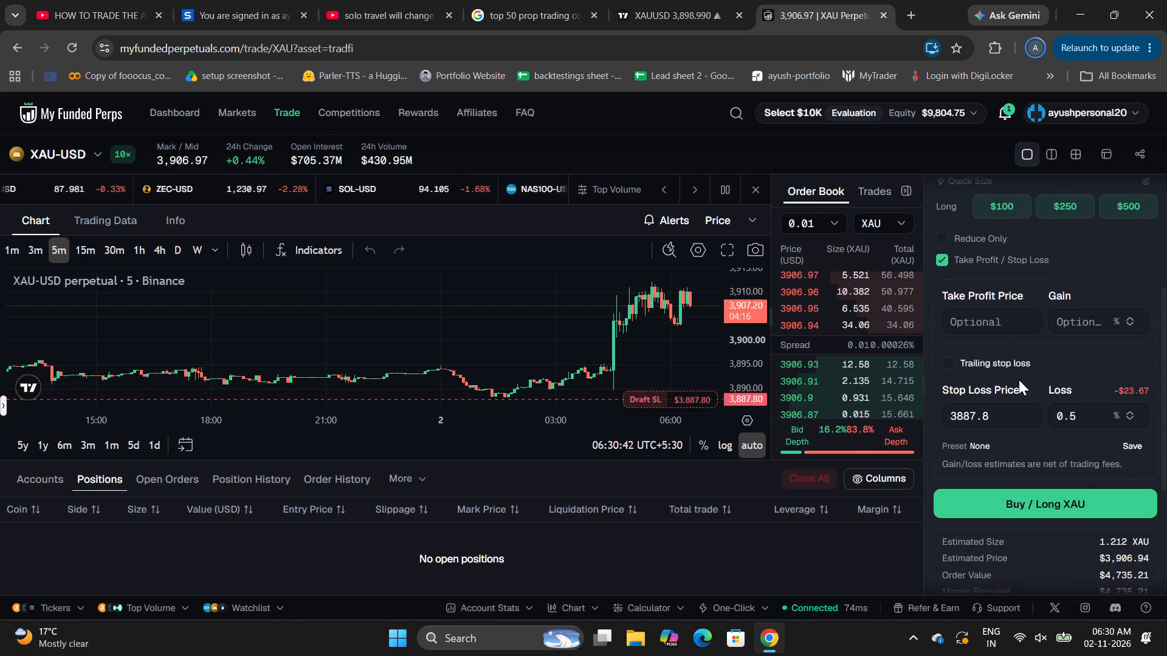
scroll(1019, 380, "down", 1)
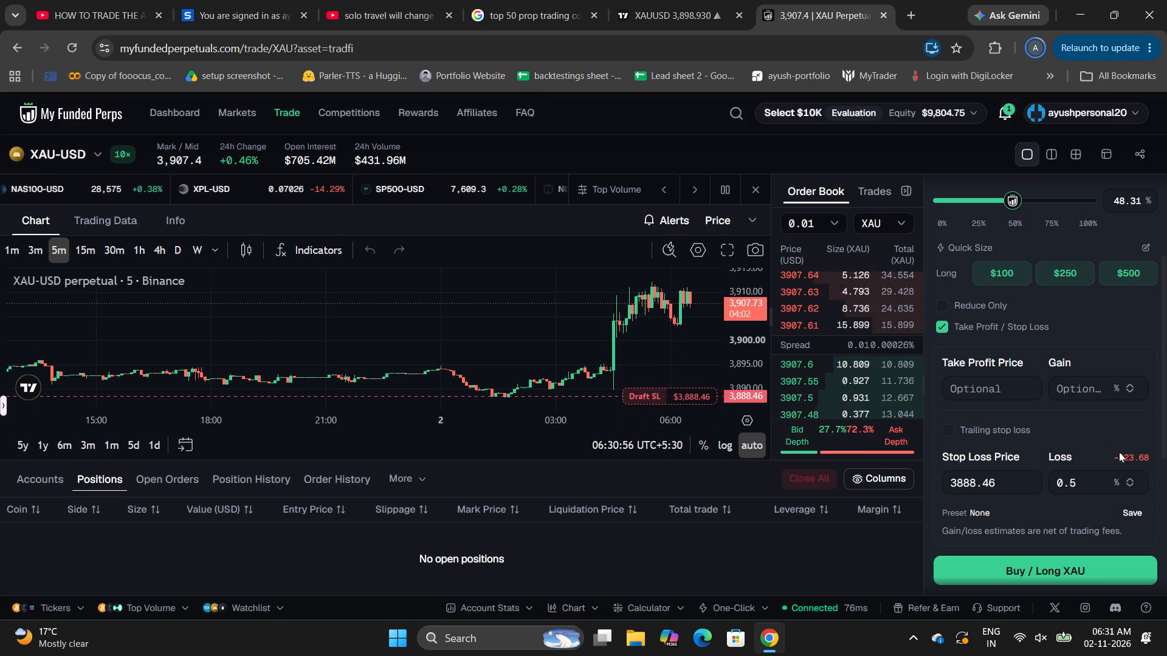
Set the XAU order's stop loss to 0.45%.
left_click(1075, 486)
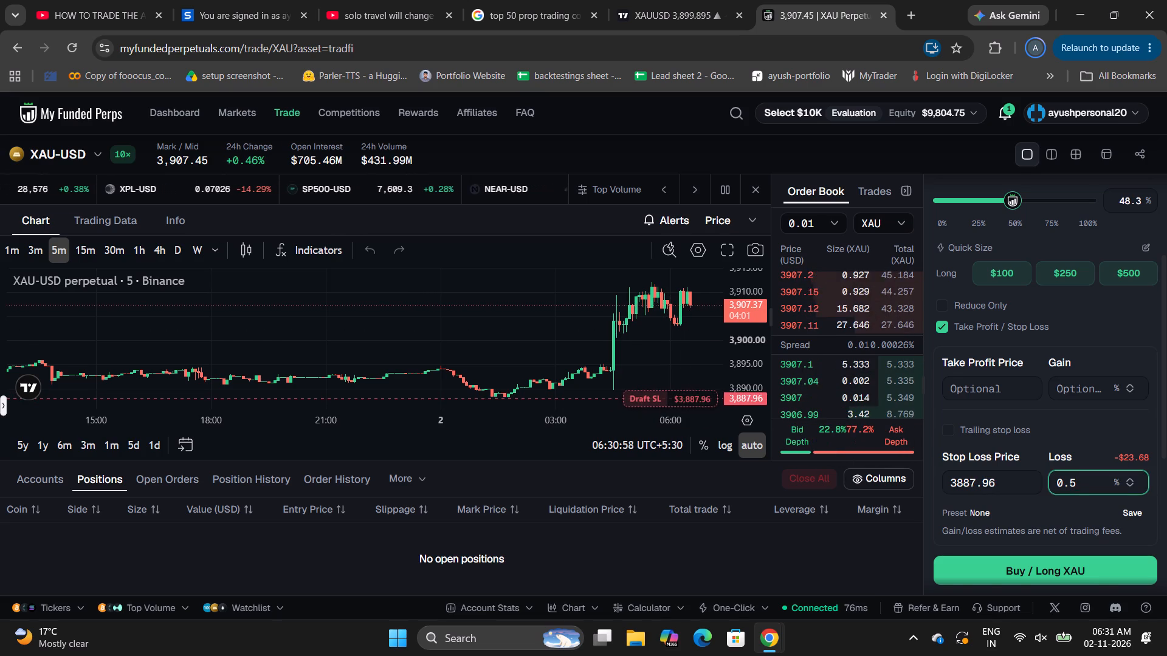
key("BackSpace")
type("45")
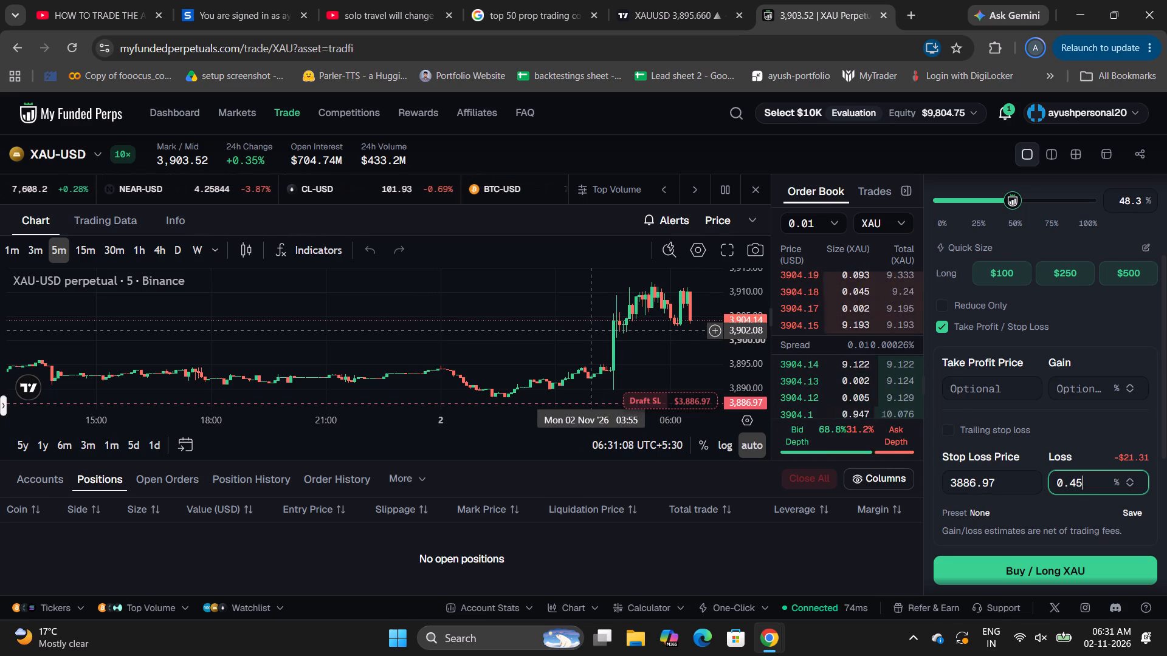
Examine the latest XAUUSD price action on the 5-minute TradingView chart at different price scales.
left_click(689, 0)
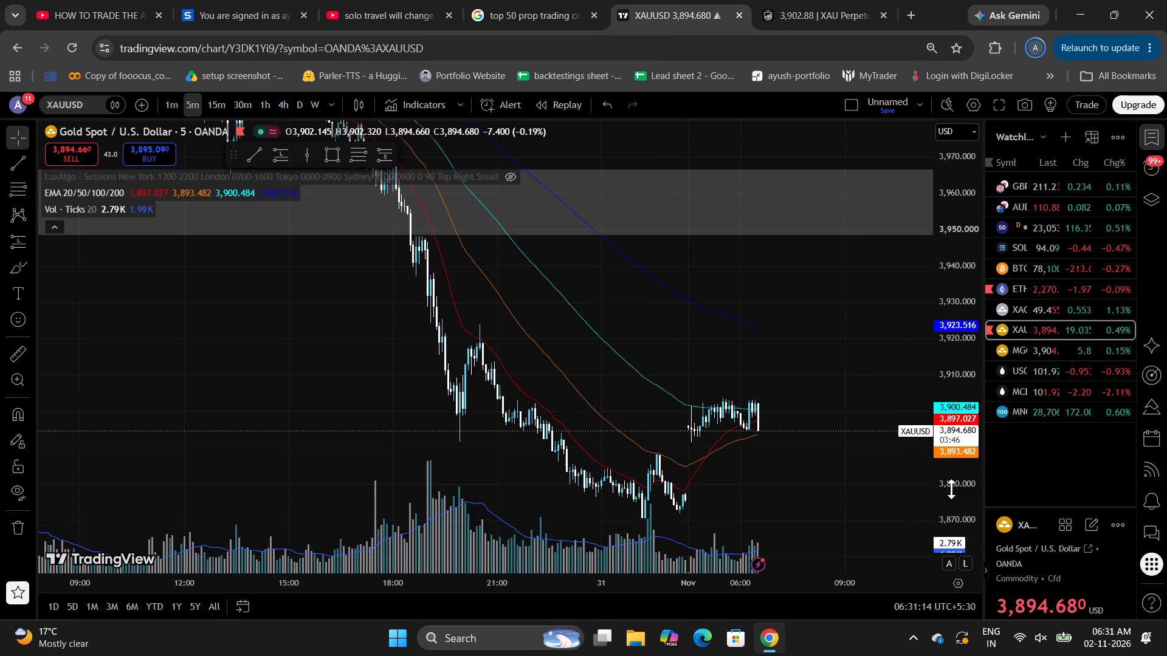
left_click_drag(954, 488, 946, 0)
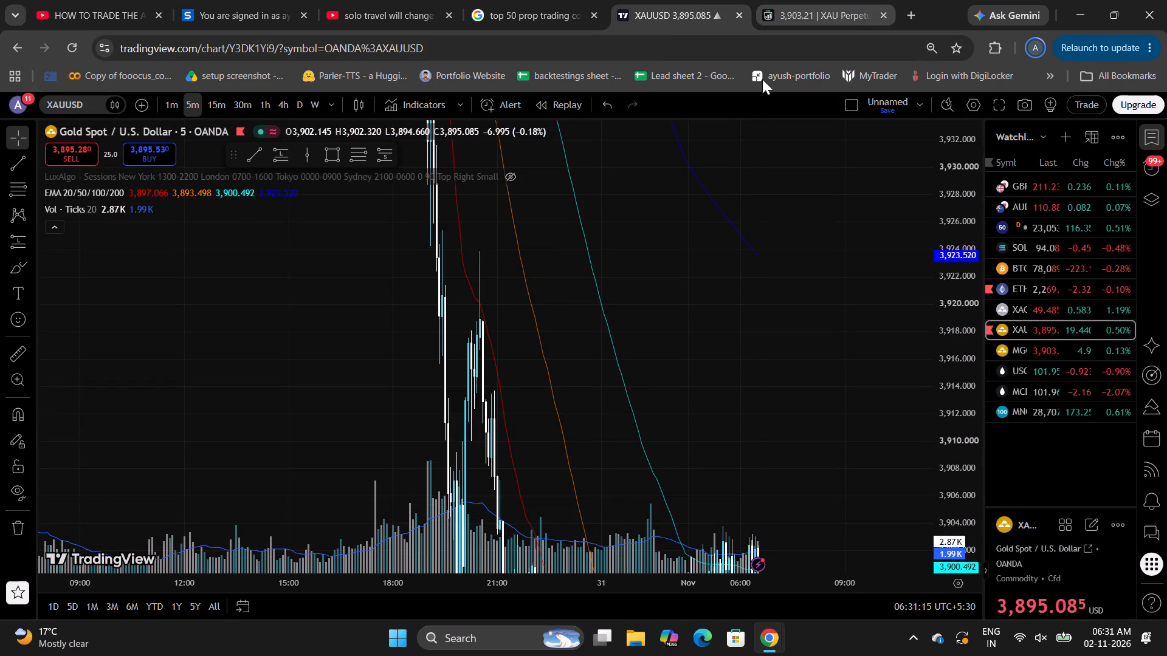
left_click_drag(768, 366, 635, 168)
left_click_drag(177, 155, 184, 94)
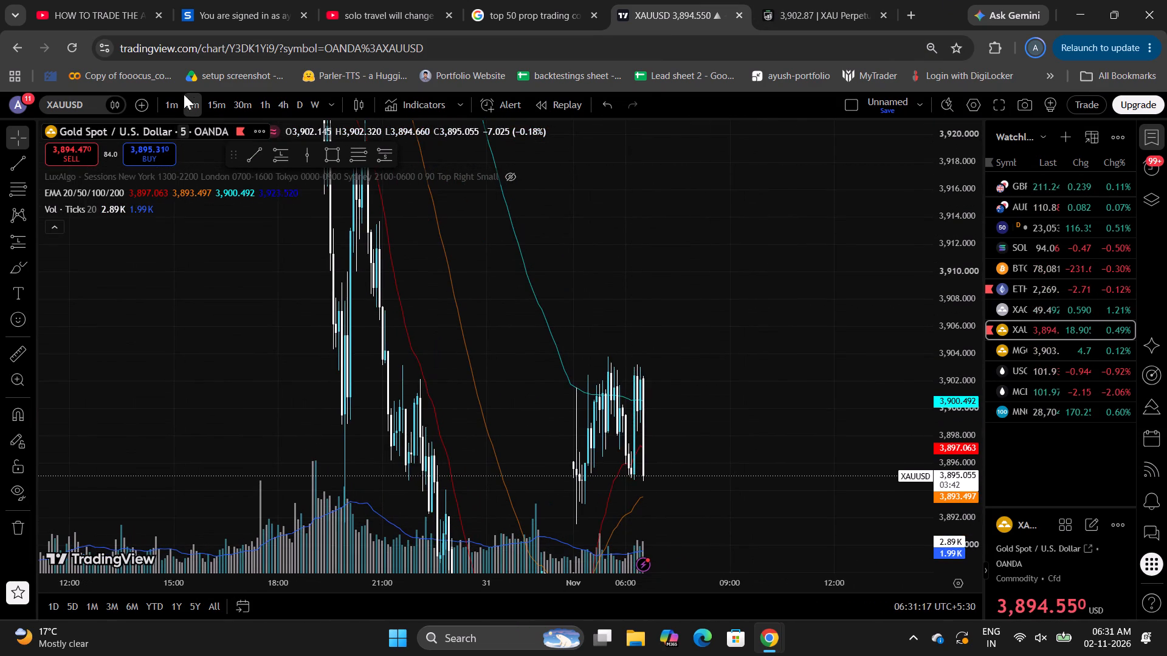
left_click_drag(184, 94, 506, 421)
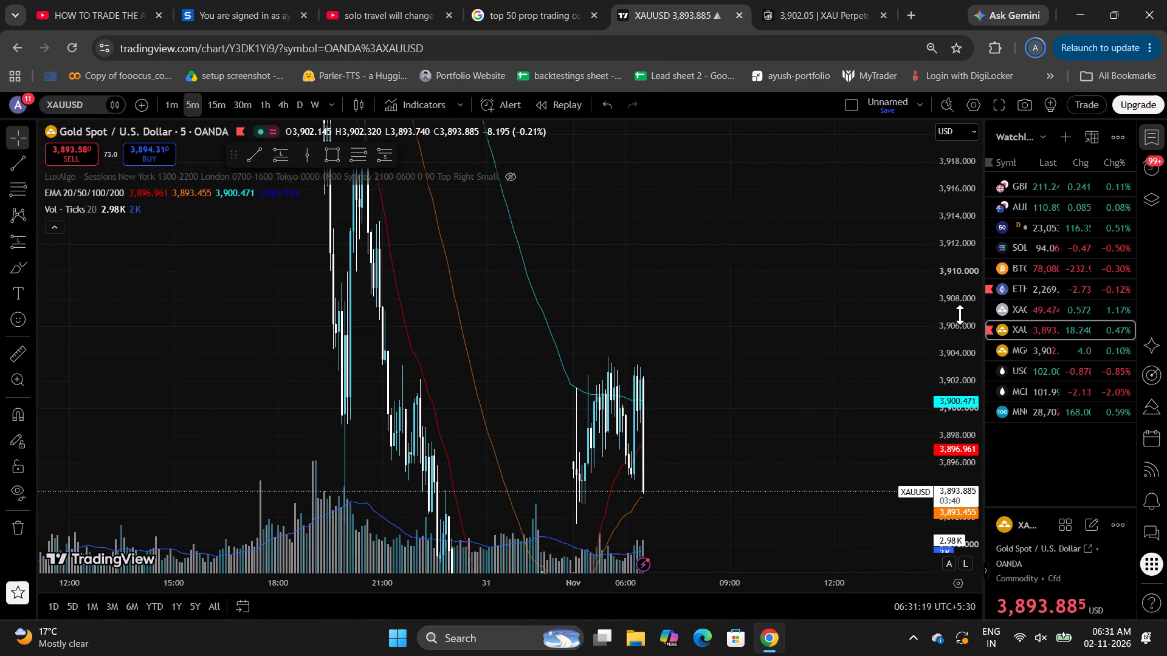
left_click_drag(960, 315, 923, 607)
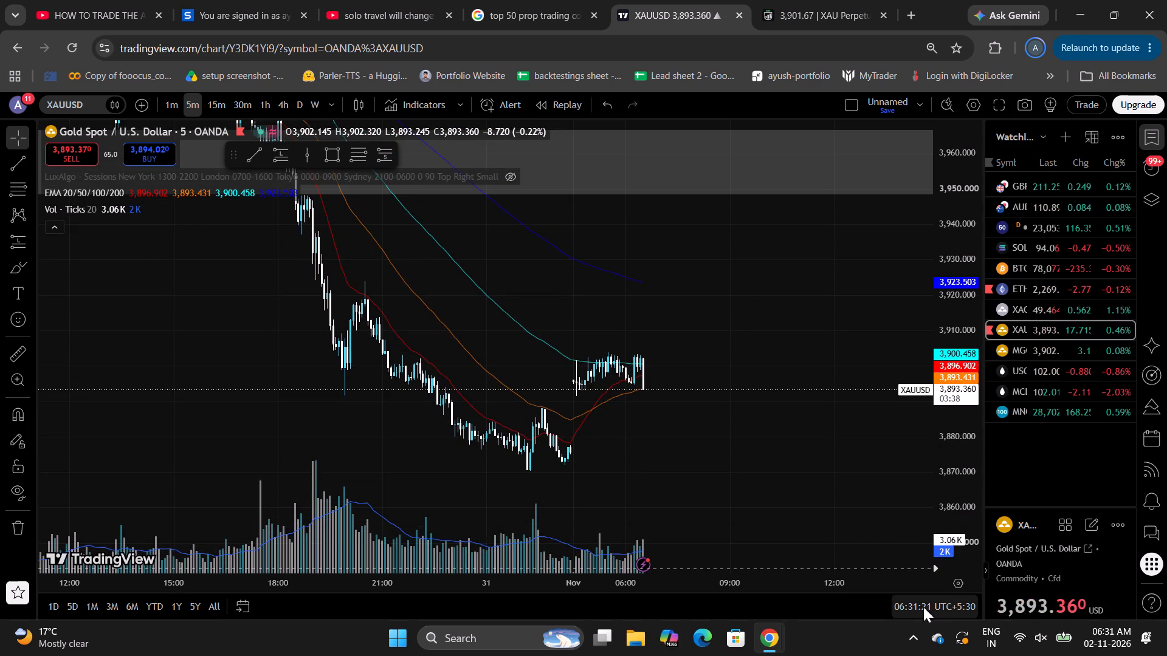
left_click_drag(923, 607, 898, 572)
scroll(735, 432, "down", 1)
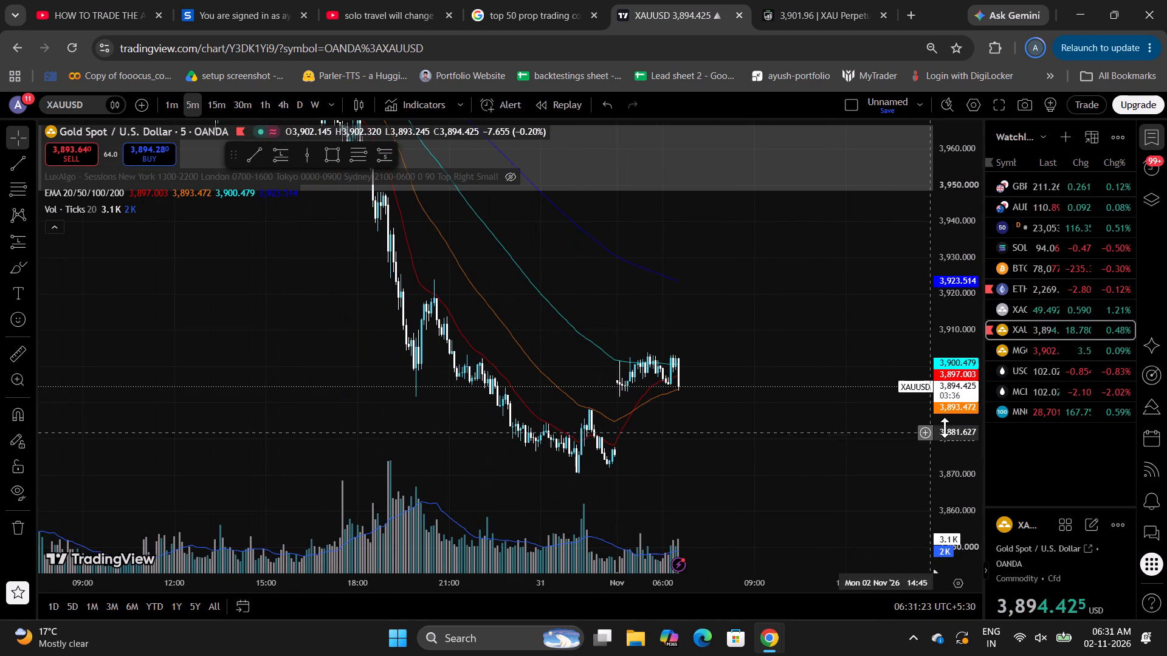
View the 5-minute charts of the Micro E-mini Nasdaq-100 futures and USOIL crude oil from the watchlist.
left_click(1045, 412)
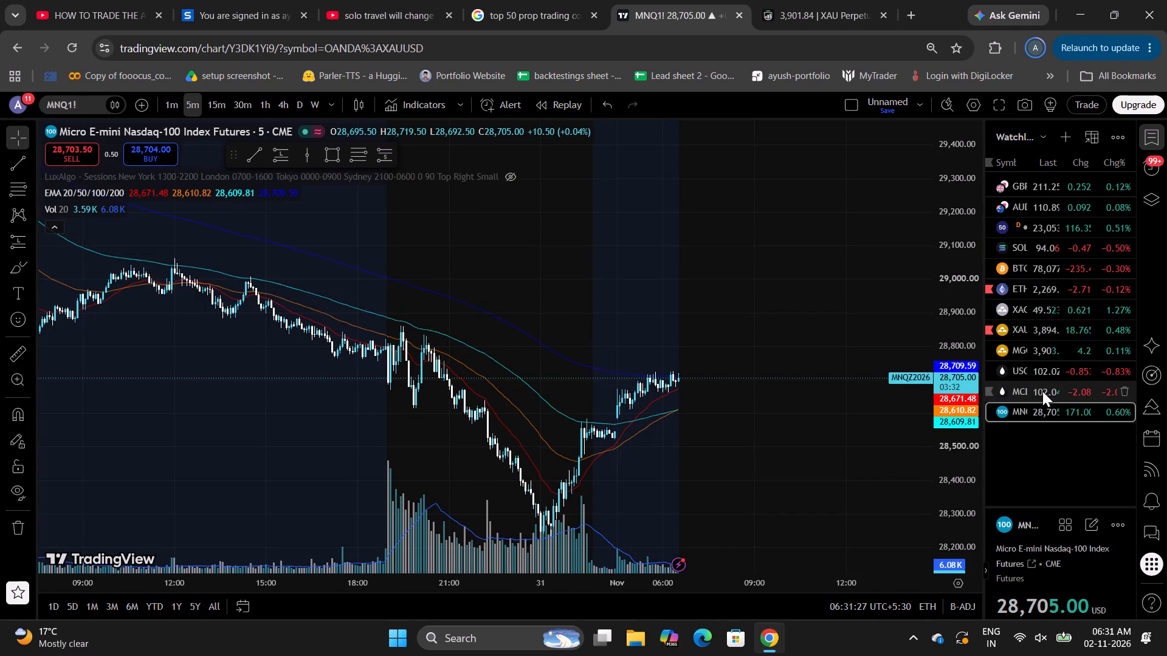
left_click(1039, 369)
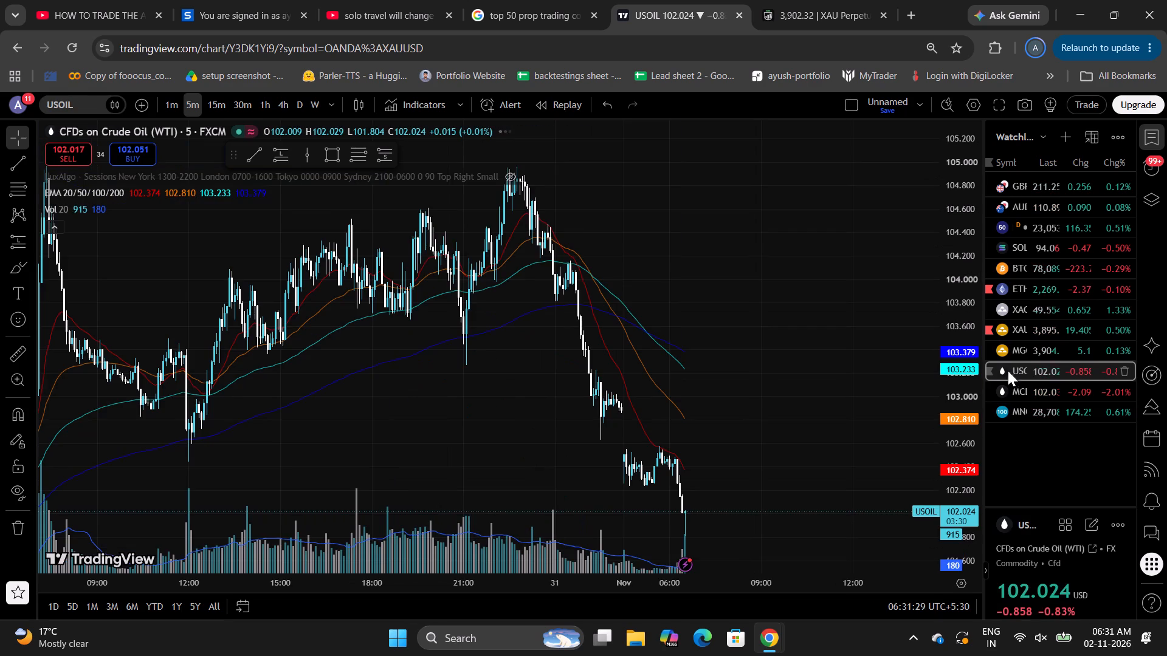
Examine the USOIL 5-minute chart at a wider price scale.
left_click_drag(966, 327, 940, 486)
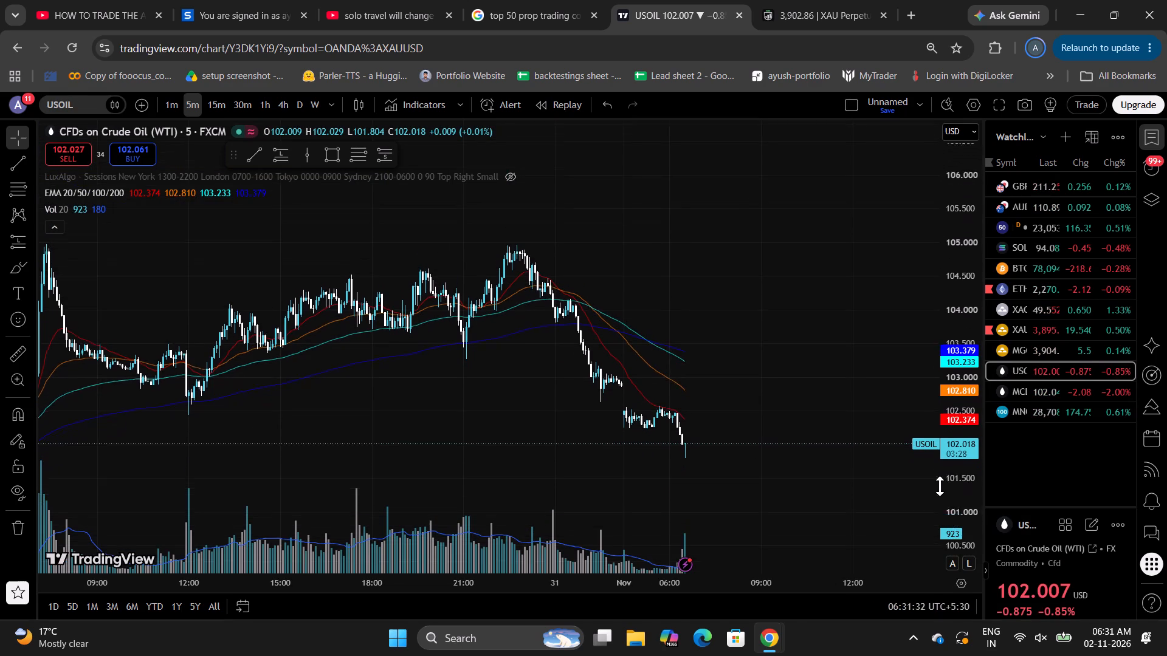
left_click_drag(940, 486, 935, 483)
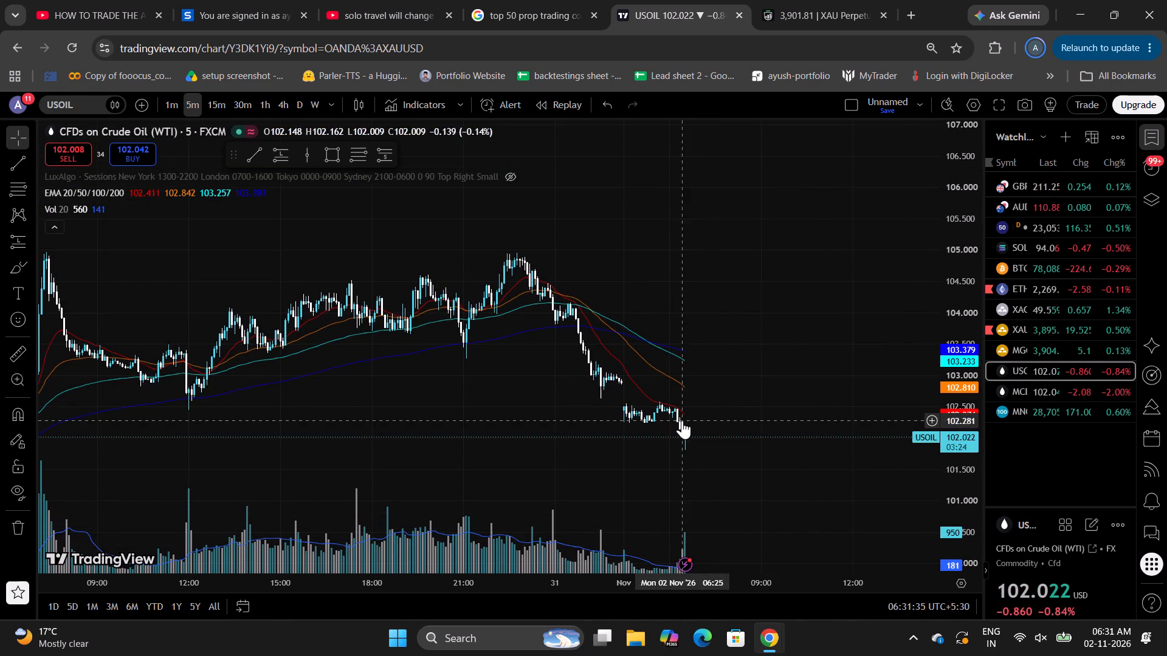
Switch to MyFundedPerps and open the CL-USD market from the watchlist.
left_click(841, 0)
left_click(43, 162)
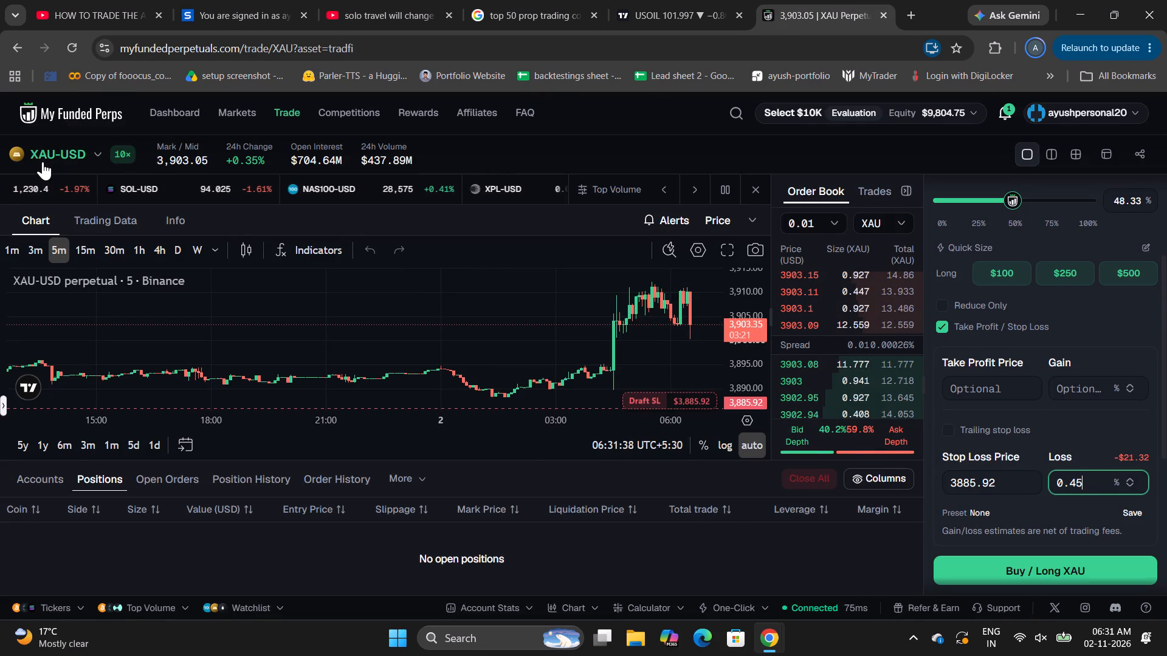
left_click(51, 219)
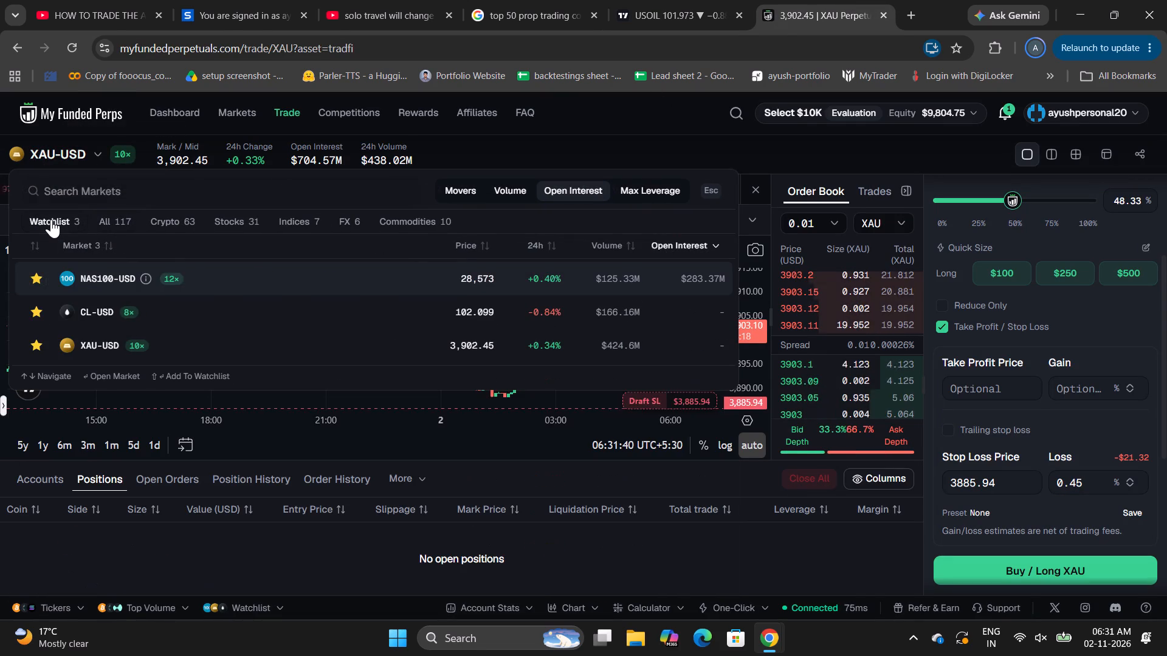
left_click(185, 315)
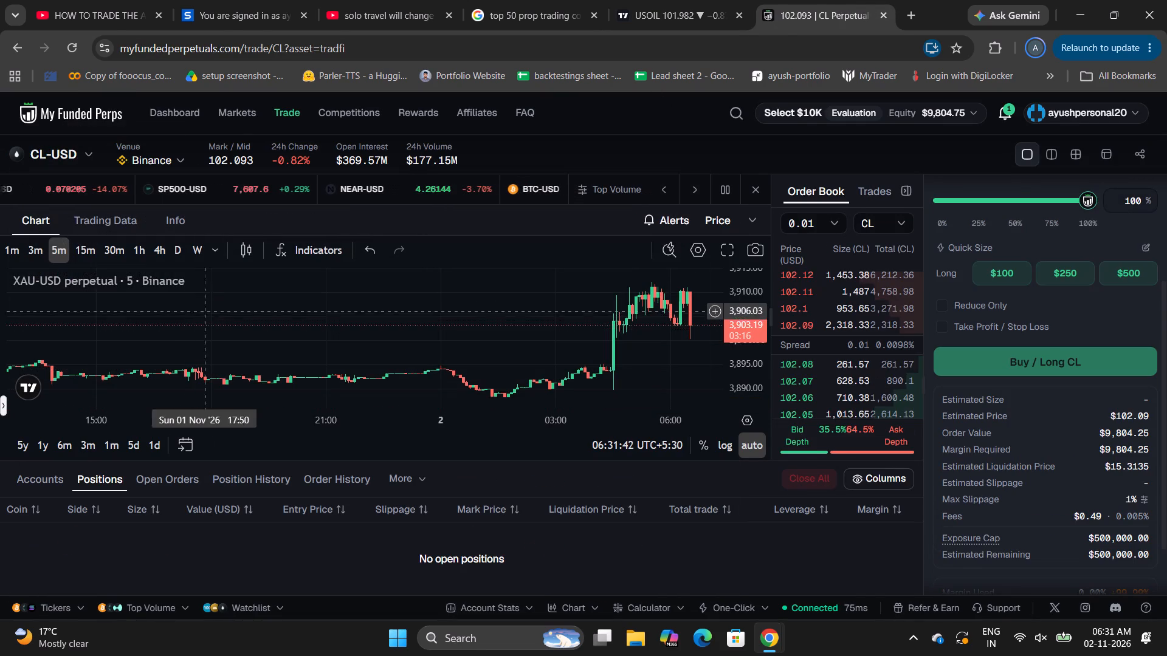
Set the CL order size to about 29.17% and enable a stop loss of 0.5%.
left_click_drag(681, 366, 645, 319)
scroll(1014, 219, "up", 3)
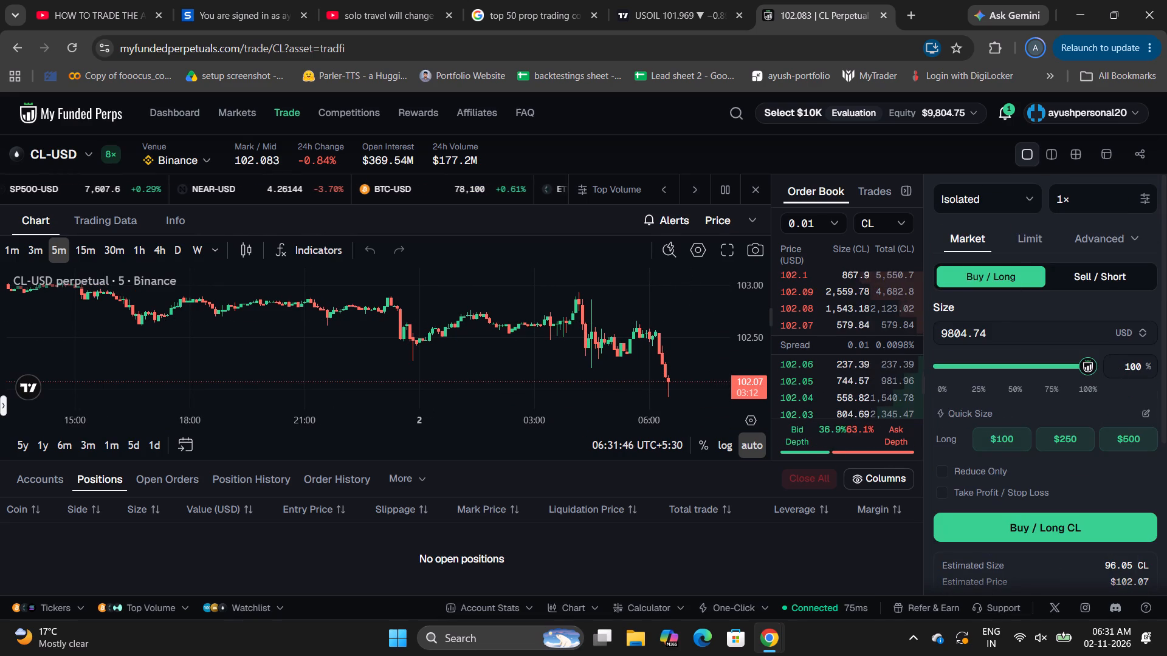
left_click(985, 366)
scroll(985, 366, "down", 2)
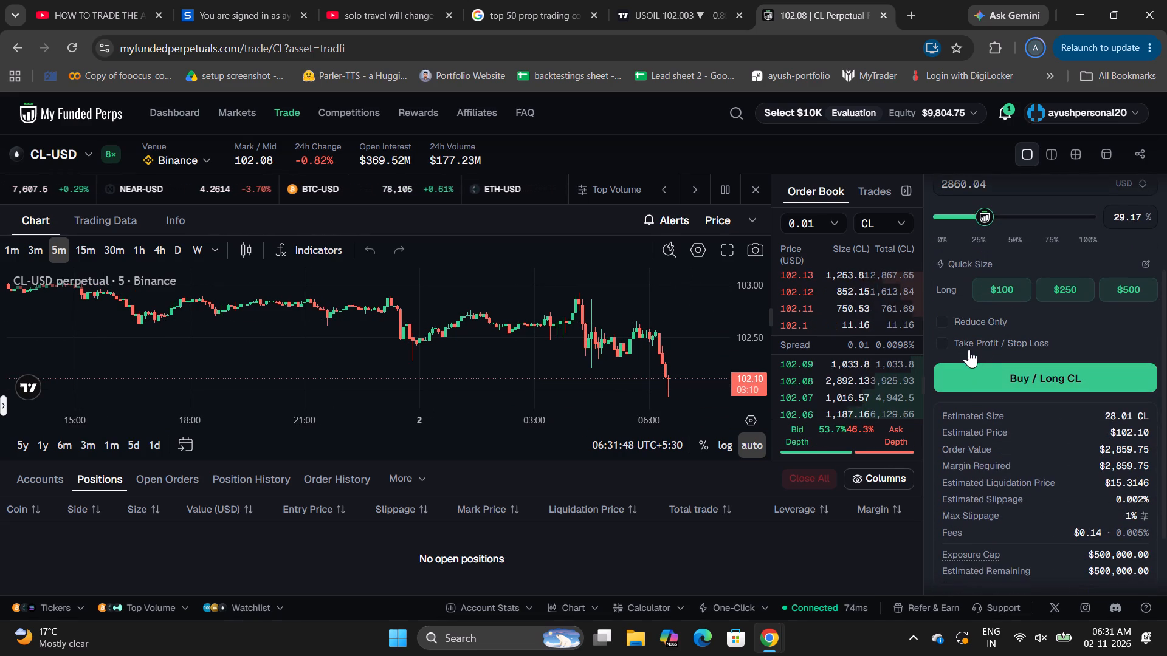
left_click(966, 341)
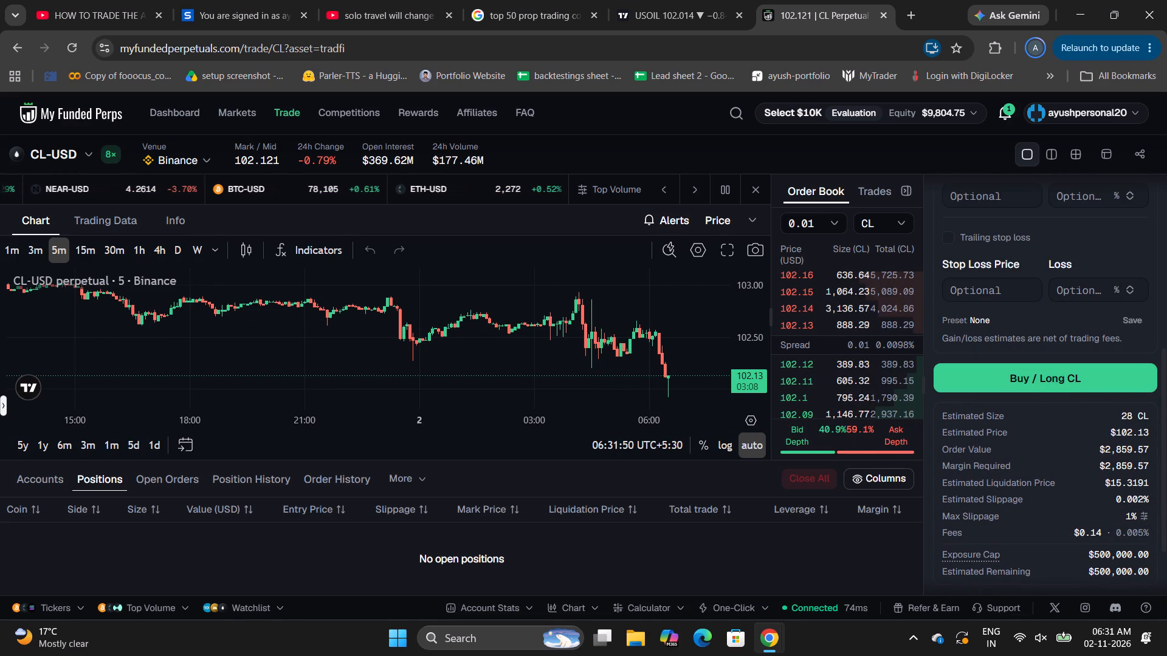
left_click(1083, 289)
type("0.5")
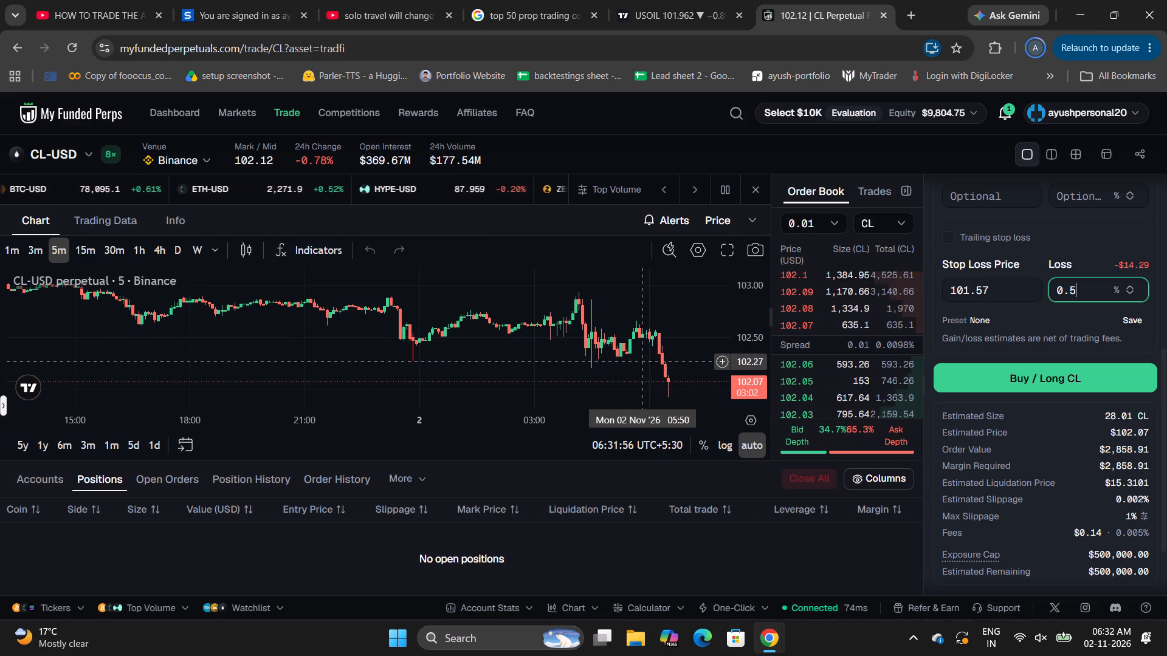
Change the CL order to Sell / Short and review its order form.
scroll(817, 8, "up", 16)
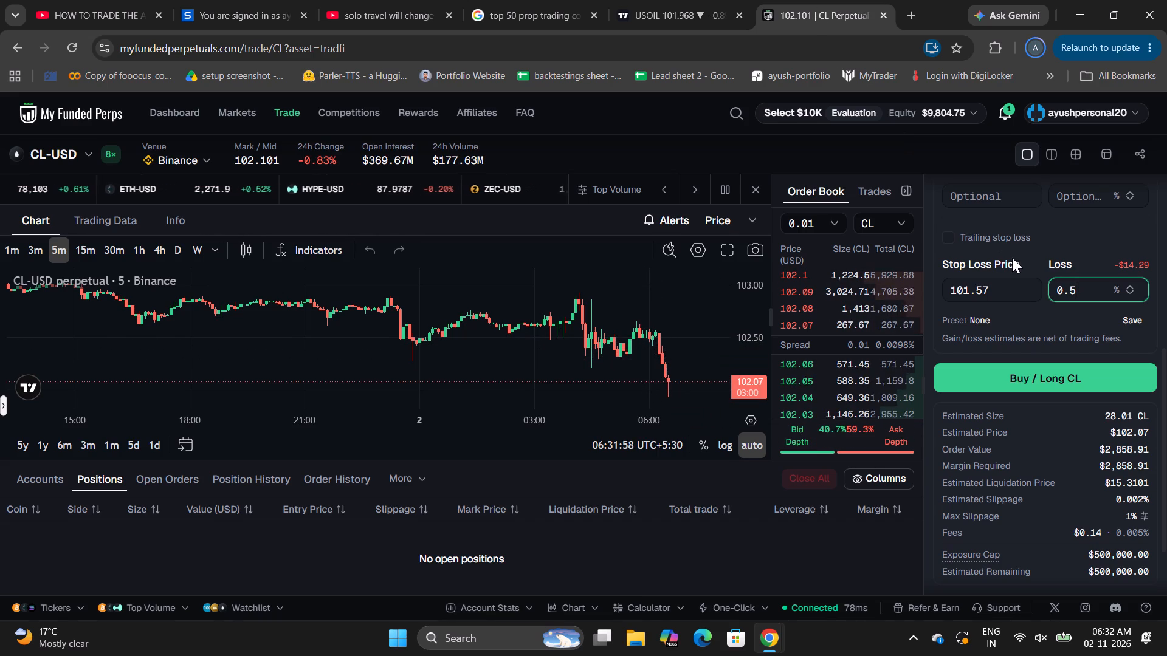
scroll(1012, 258, "up", 3)
left_click(1086, 196)
scroll(1086, 196, "down", 2)
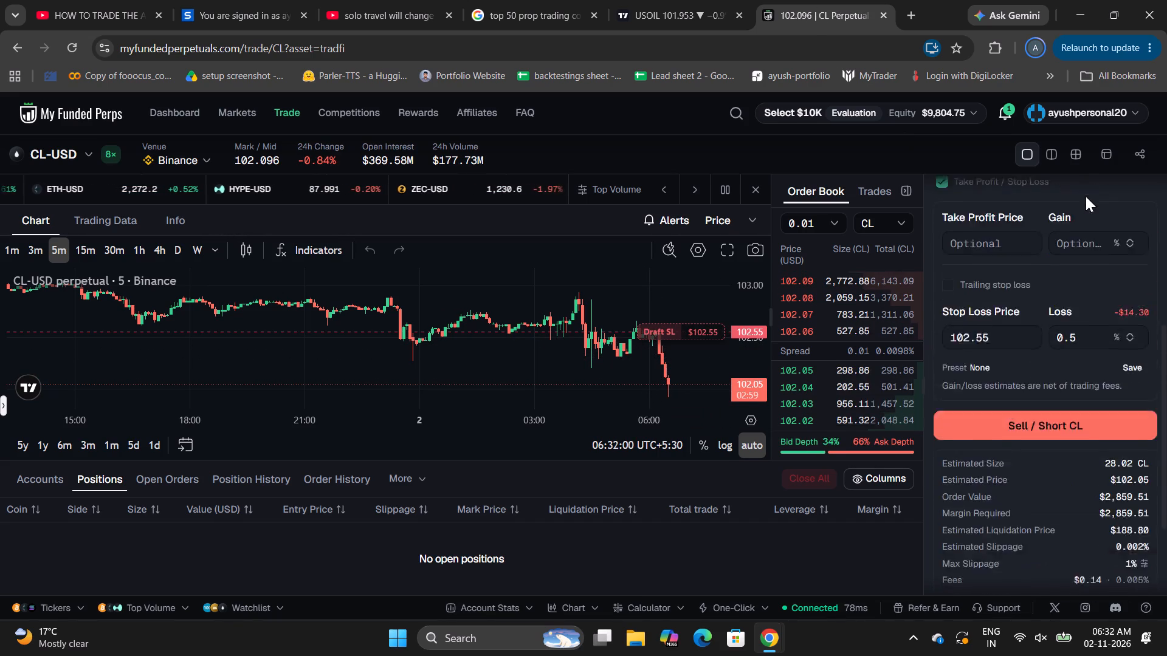
scroll(1086, 196, "down", 1)
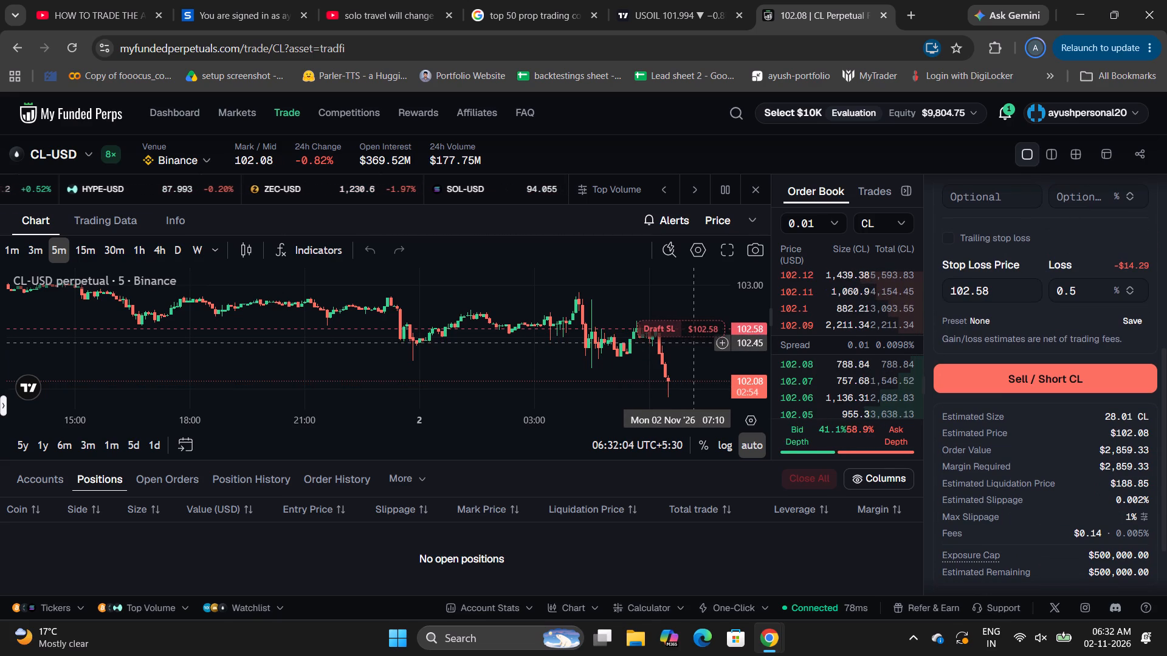
Set the CL short order's take-profit gain to 1% and submit the order at market.
scroll(1096, 292, "up", 1)
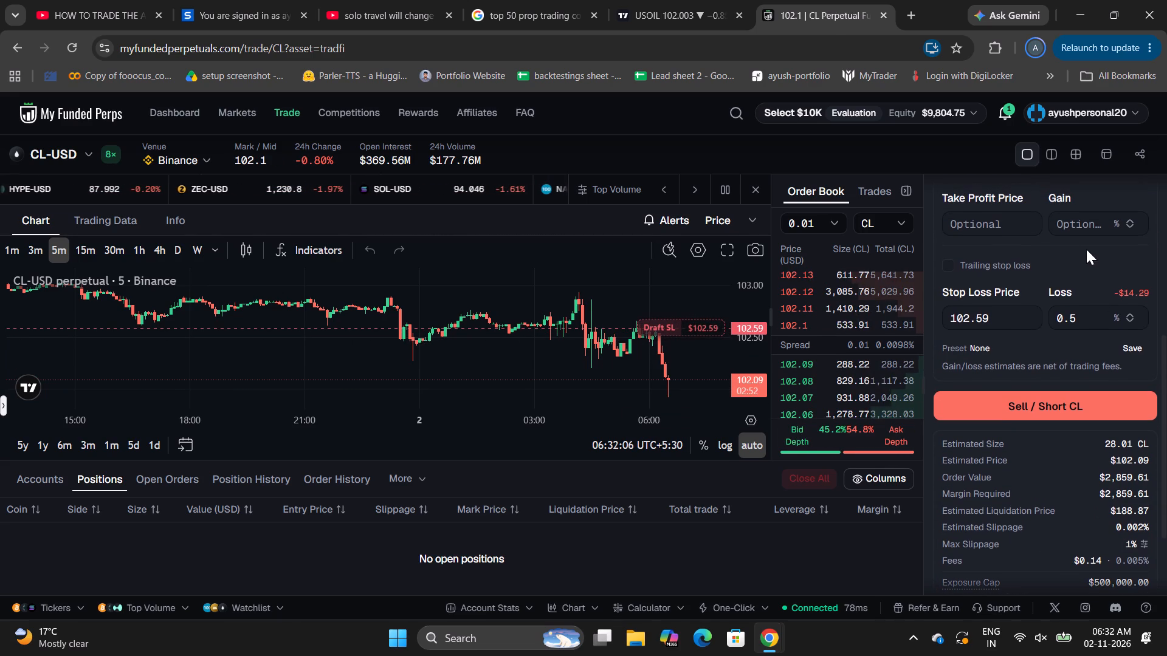
left_click(1081, 230)
key("1")
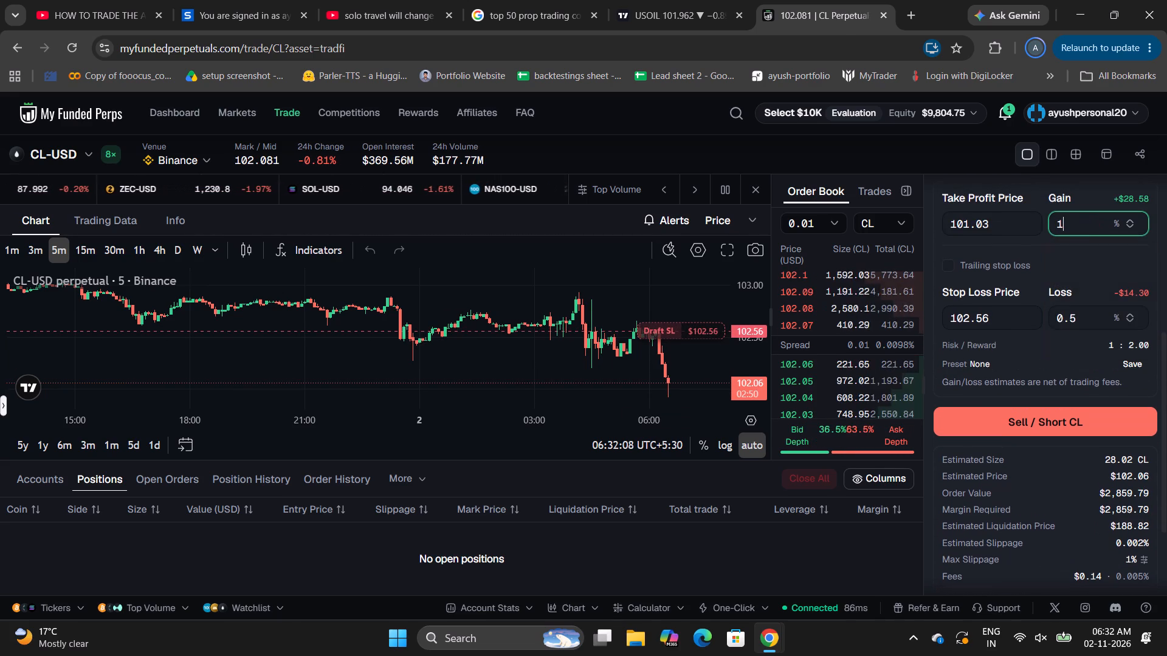
left_click(1003, 420)
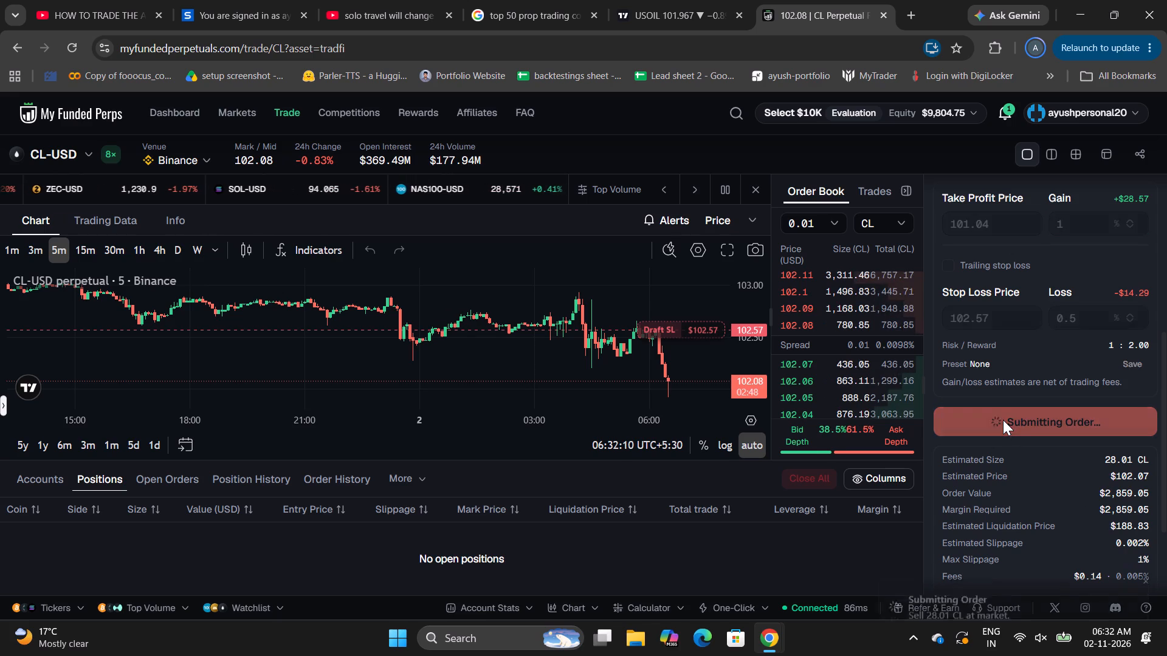
Examine the CL short position's entry, stop-loss and take-profit levels on the CL-USD chart at a wider price scale.
left_click_drag(697, 346, 666, 308)
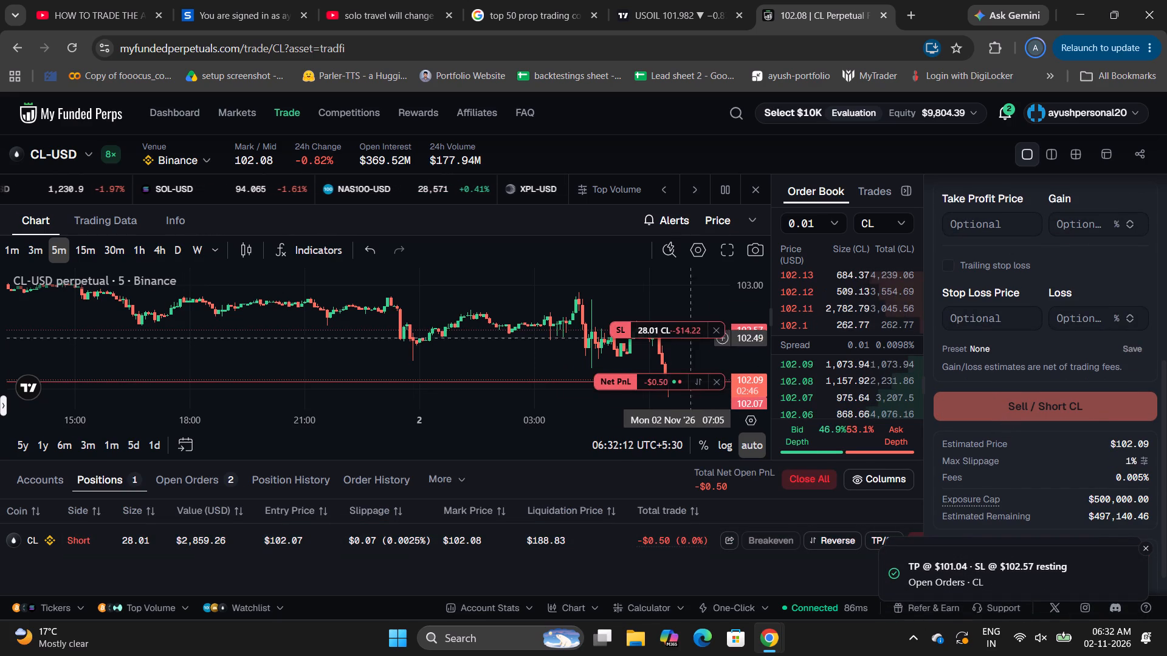
left_click_drag(666, 308, 634, 260)
left_click_drag(744, 301, 742, 397)
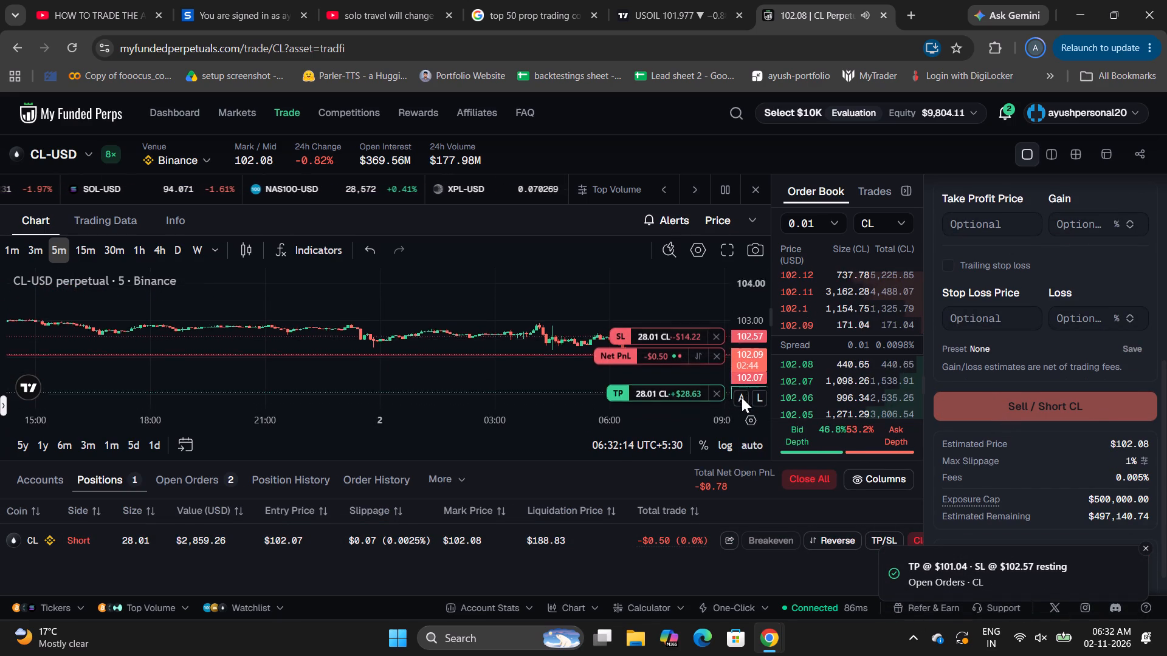
left_click_drag(742, 397, 734, 393)
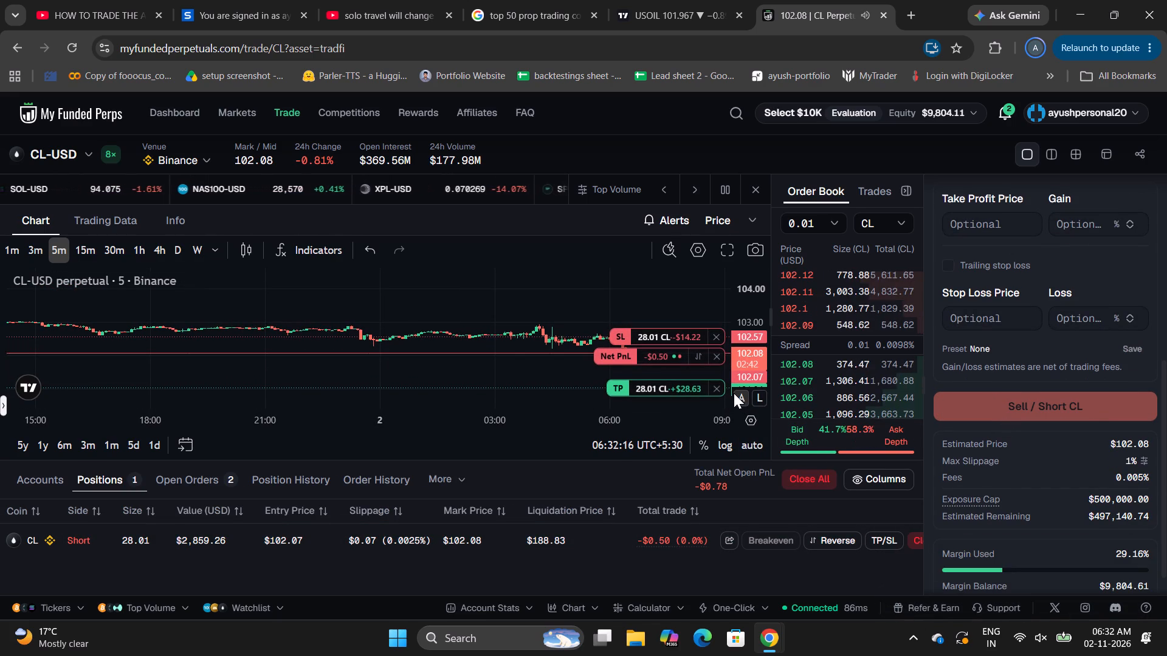
left_click_drag(734, 393, 712, 403)
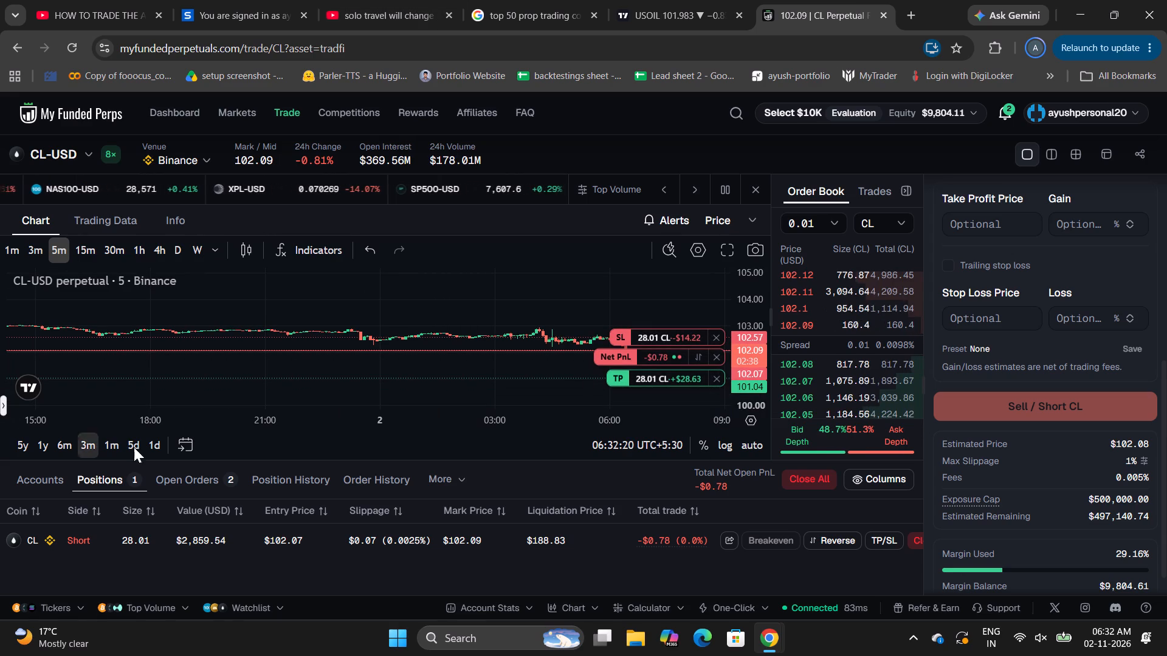
Open the XAU-USD market from the watchlist.
left_click(83, 156)
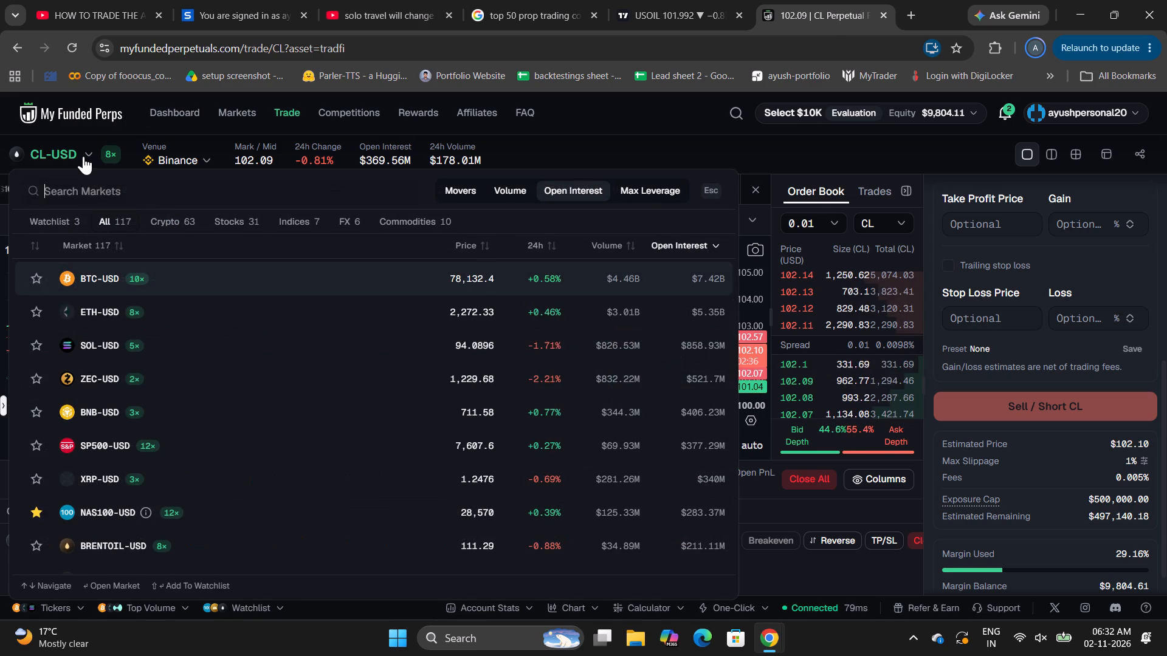
left_click(52, 227)
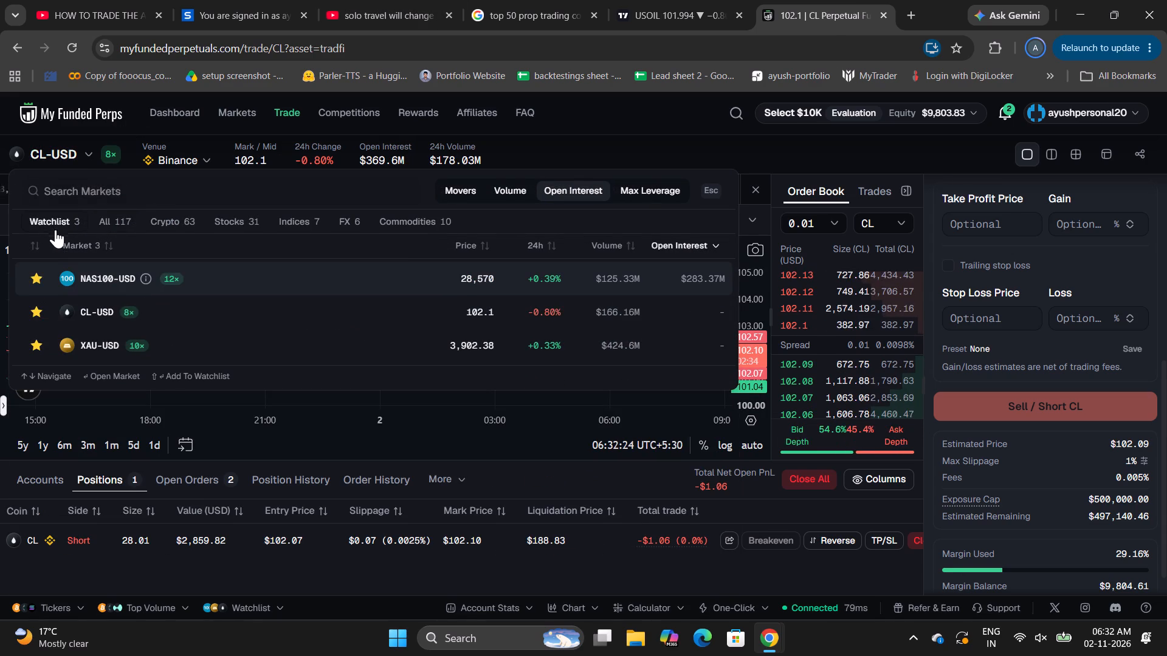
left_click(204, 345)
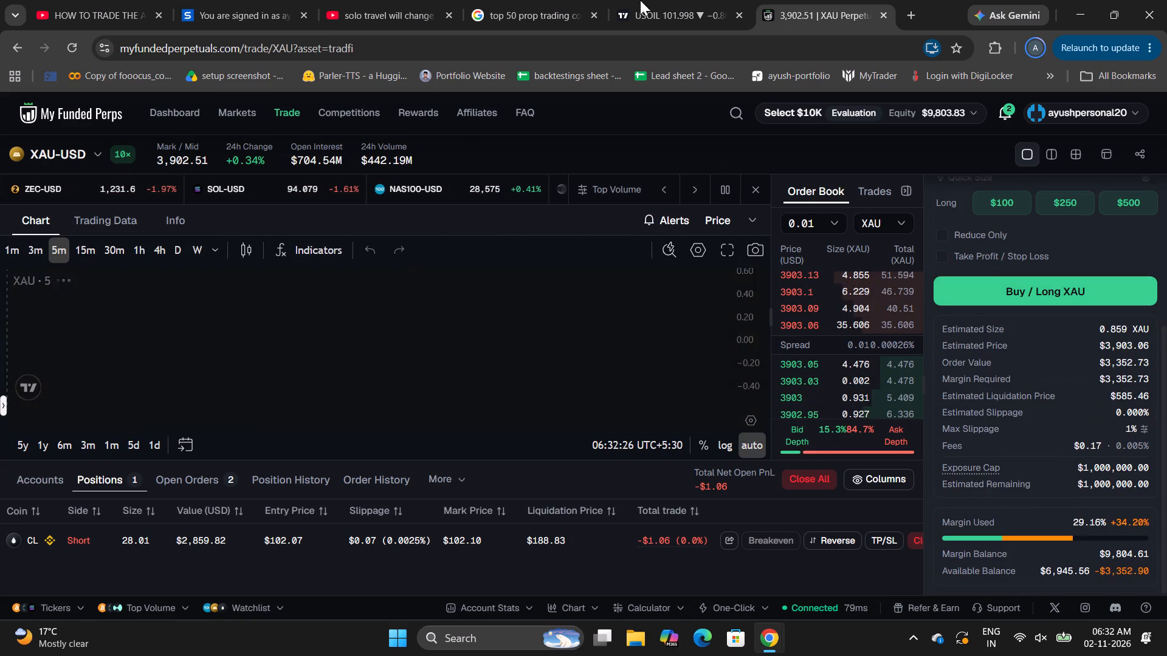
Switch to TradingView and measure the price distance between about 101.0 and the current price on the USOIL chart.
left_click(659, 0)
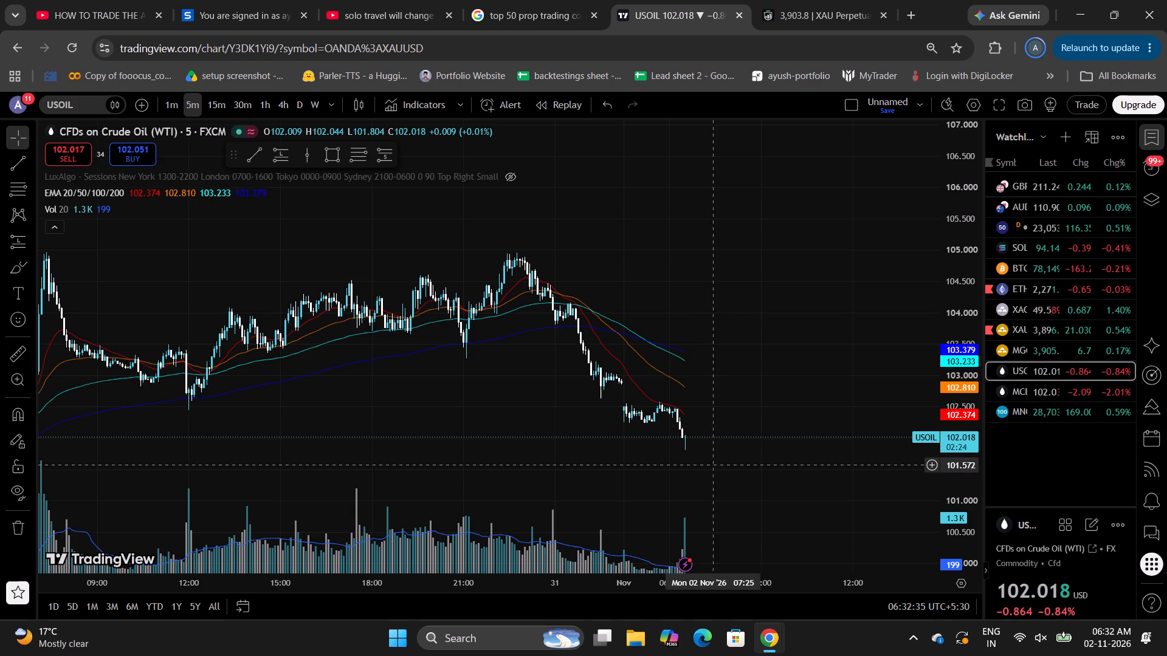
left_click(694, 501, "shift")
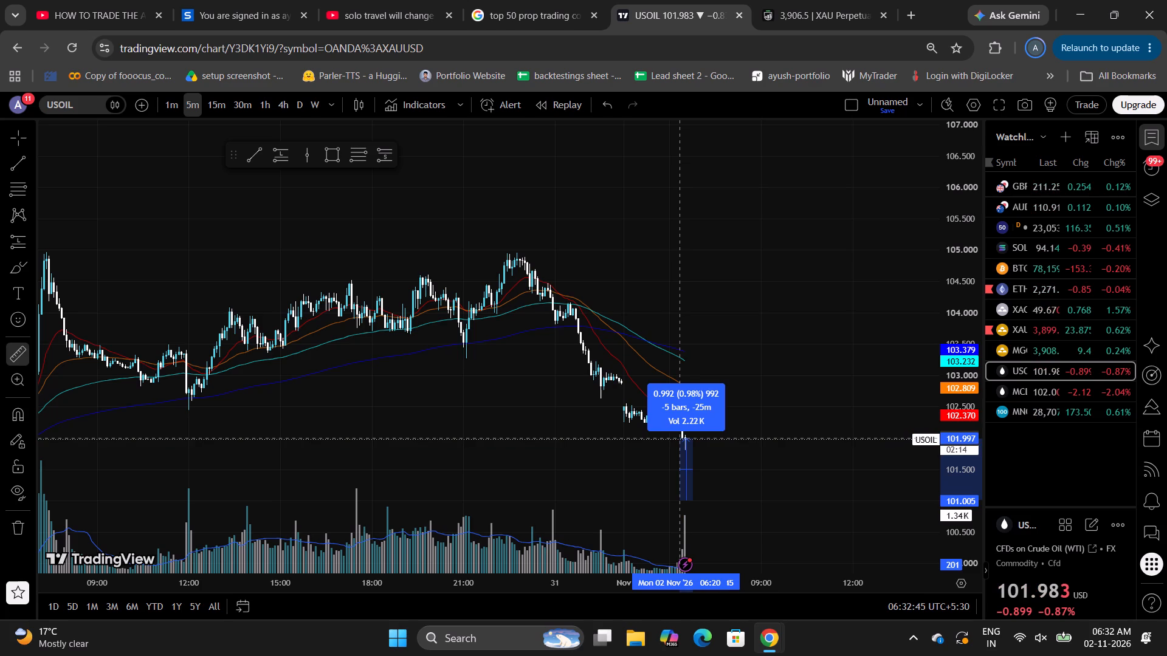
View the 5-minute charts of the Micro E-mini Nasdaq-100 futures and XAUUSD from the TradingView watchlist.
left_click(1051, 402)
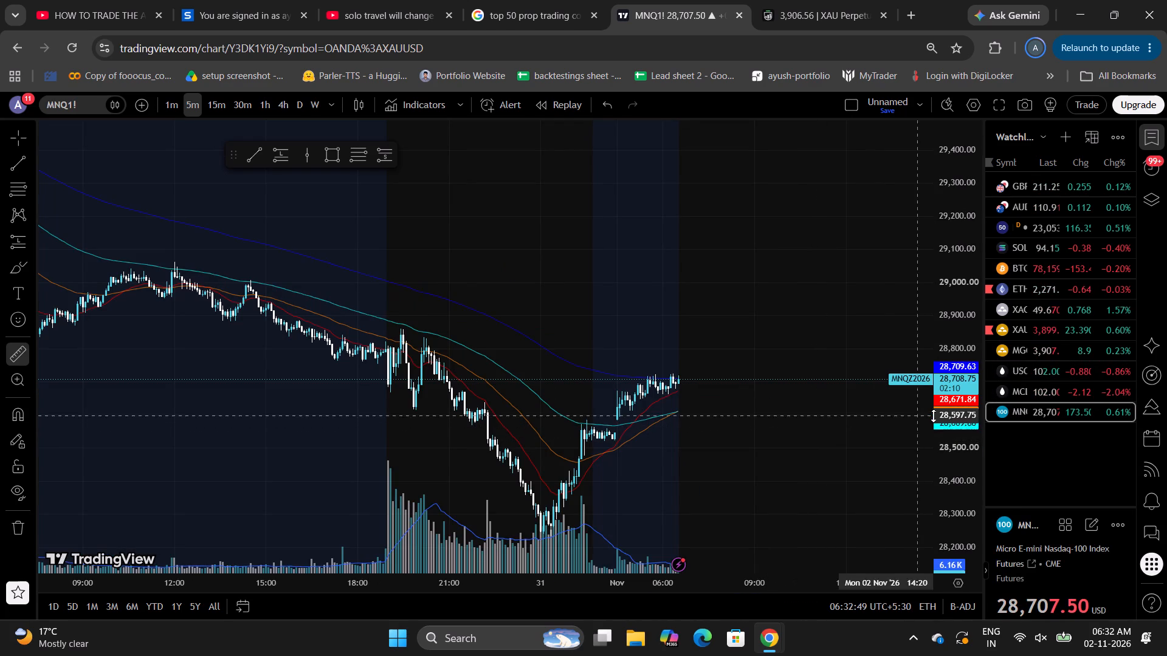
left_click_drag(782, 423, 791, 476)
left_click(1050, 329)
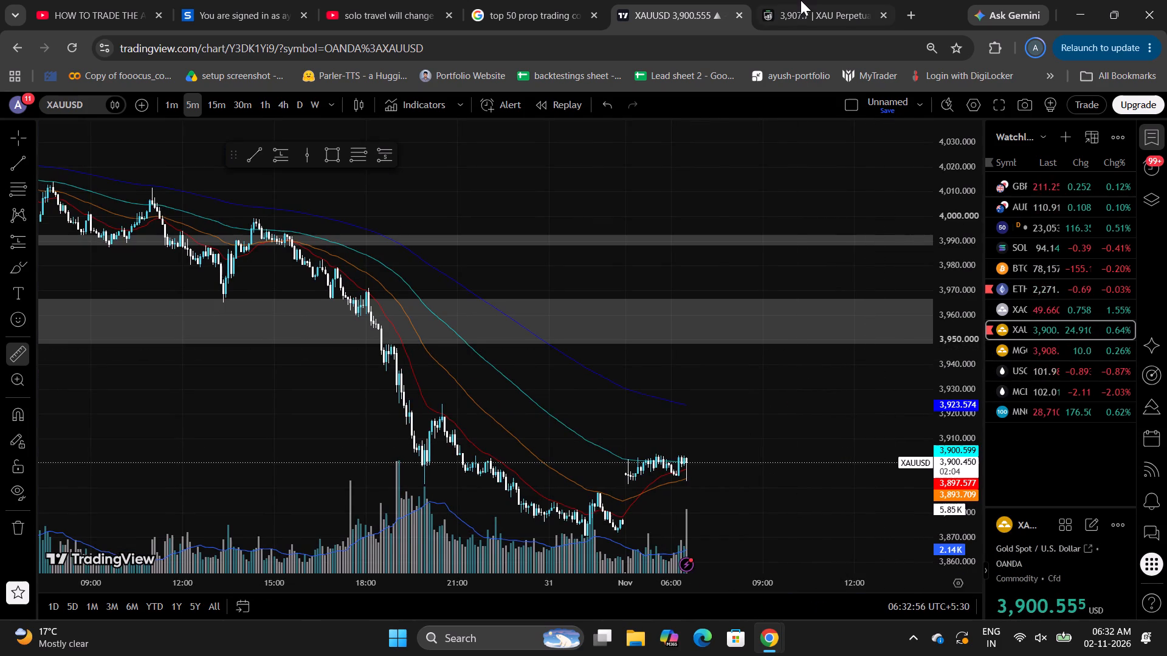
Return to MyFundedPerps, enable Take Profit / Stop Loss on the XAU order and change it to Sell / Short.
left_click(800, 0)
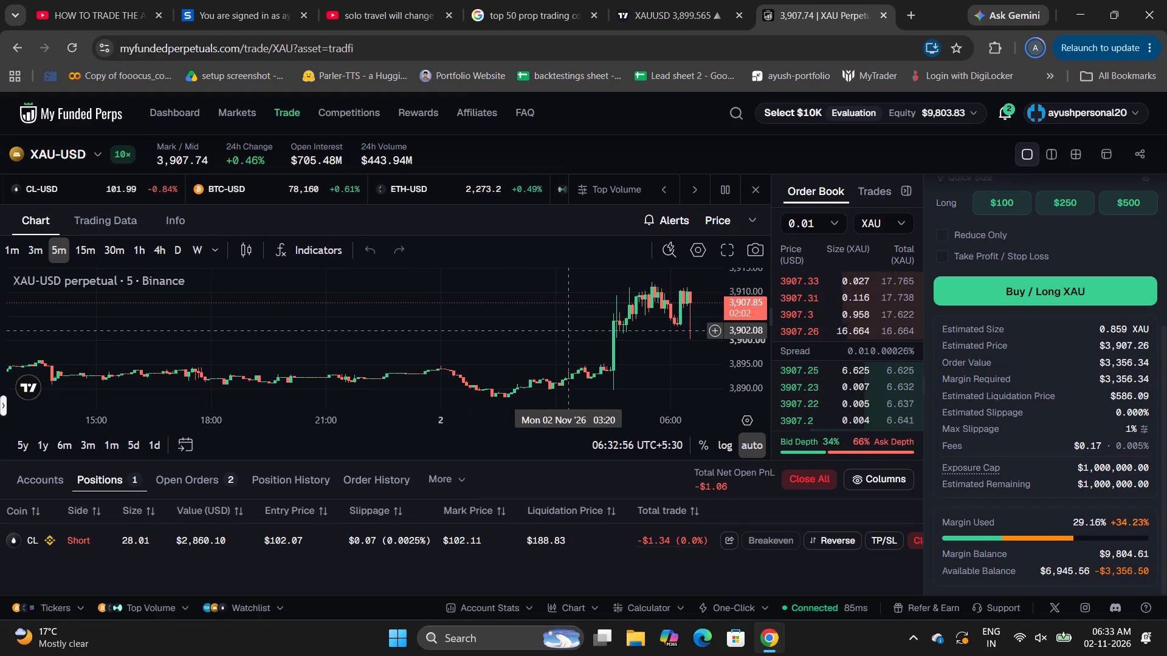
scroll(569, 330, "up", 2)
left_click_drag(635, 336, 463, 386)
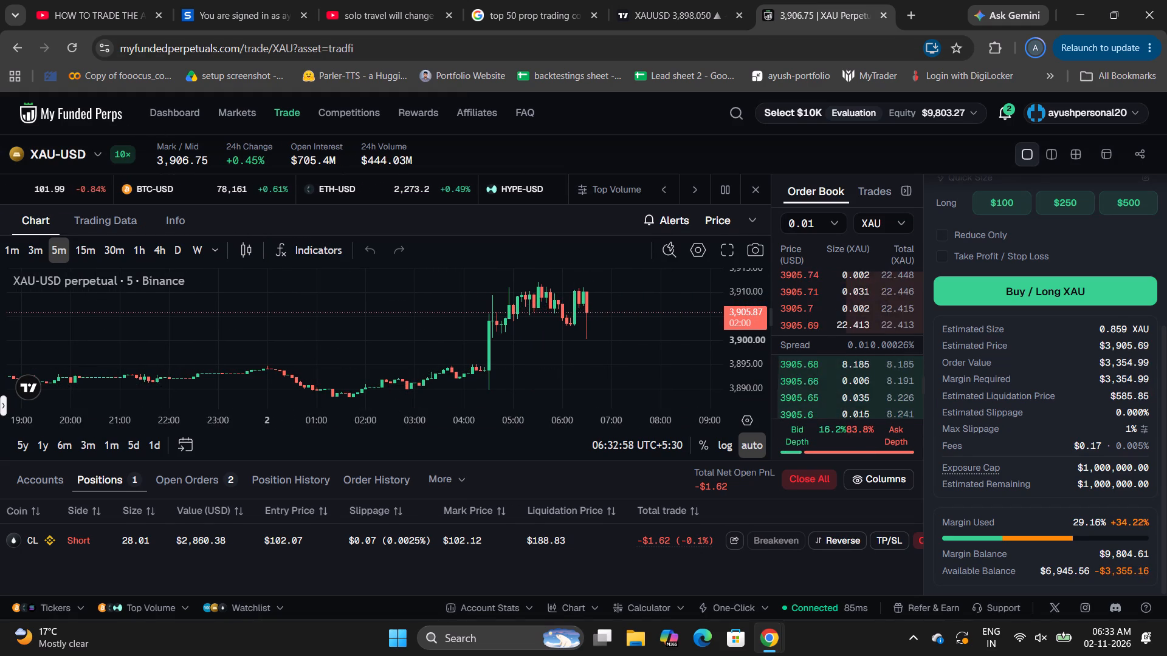
scroll(1032, 360, "up", 2)
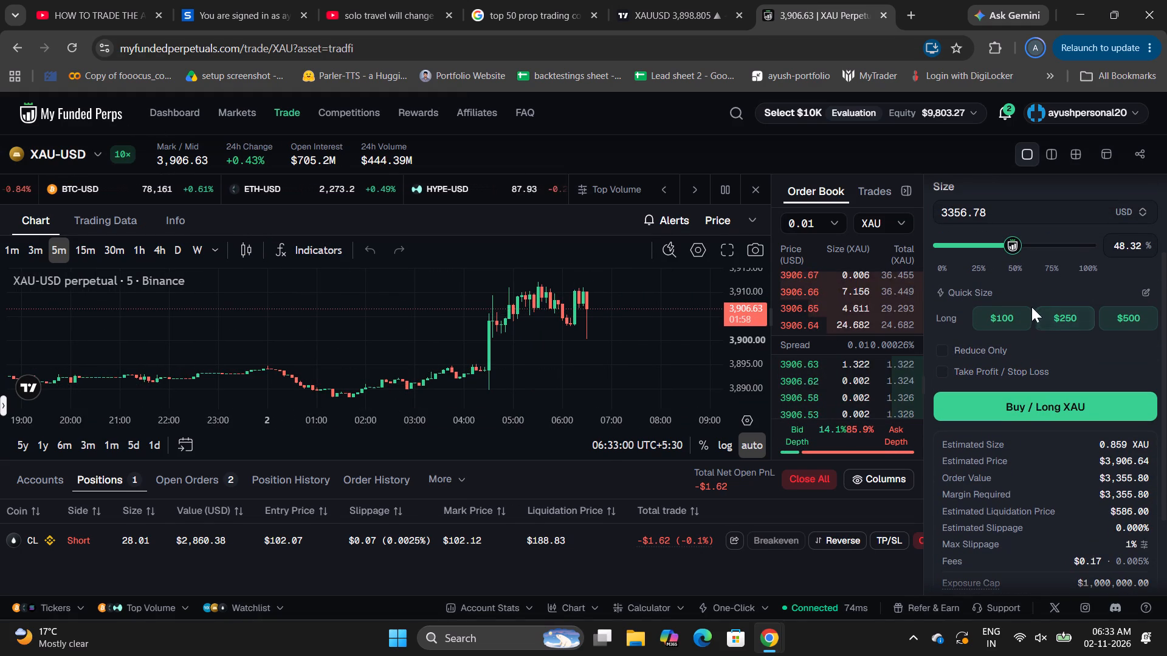
left_click(983, 371)
scroll(1091, 310, "up", 3)
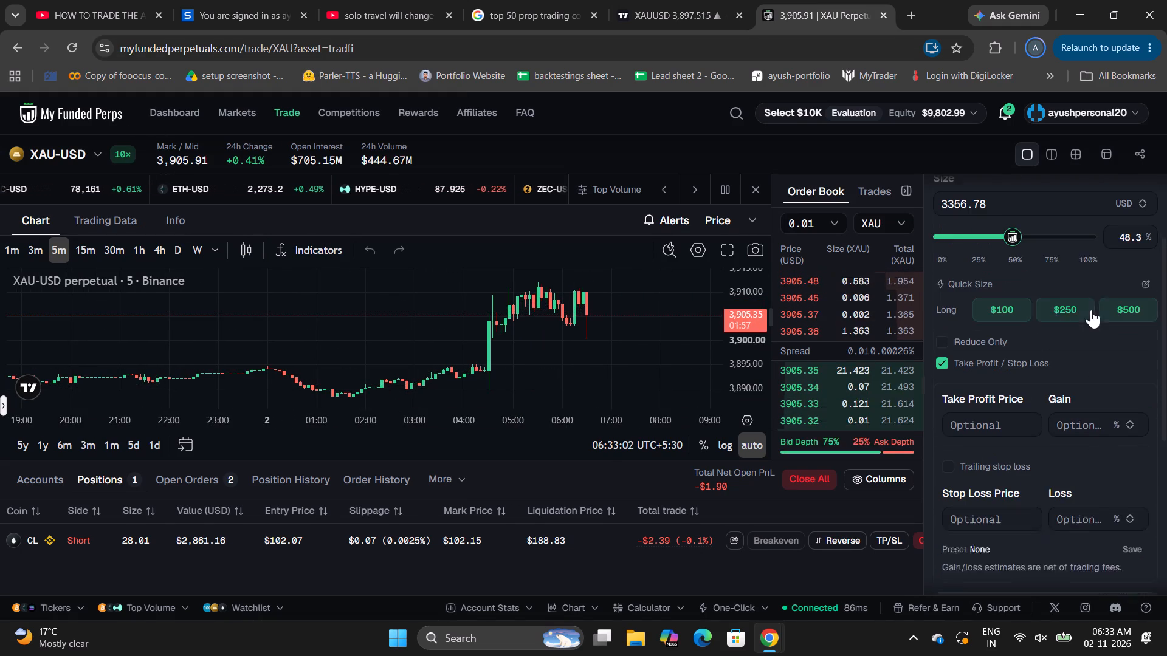
scroll(531, 248, "up", 2)
scroll(1061, 423, "up", 1)
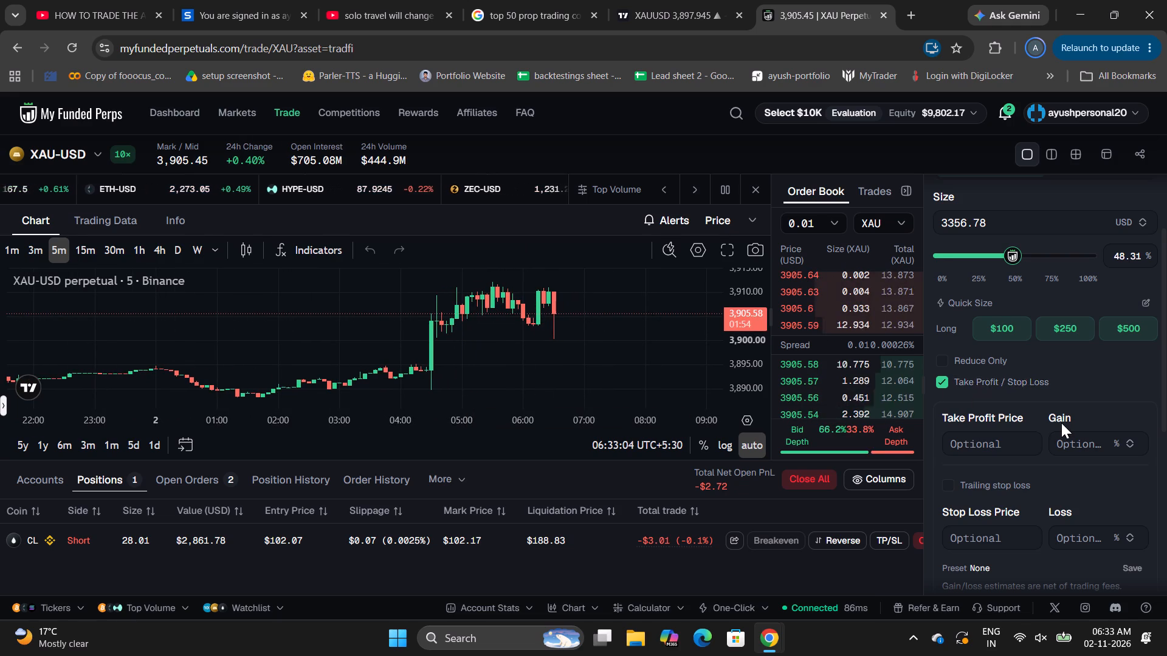
scroll(1061, 423, "up", 2)
left_click(1087, 273)
Set the XAU short order's stop loss to 0.5%.
scroll(1084, 350, "down", 2)
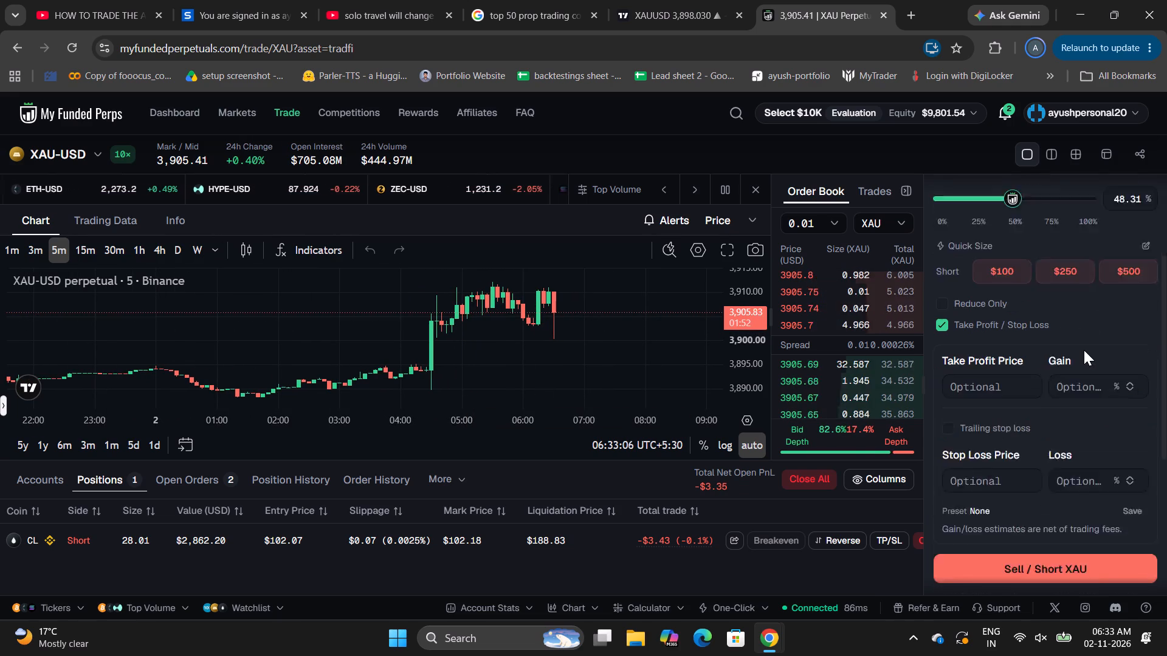
scroll(1084, 350, "down", 1)
left_click(1073, 395)
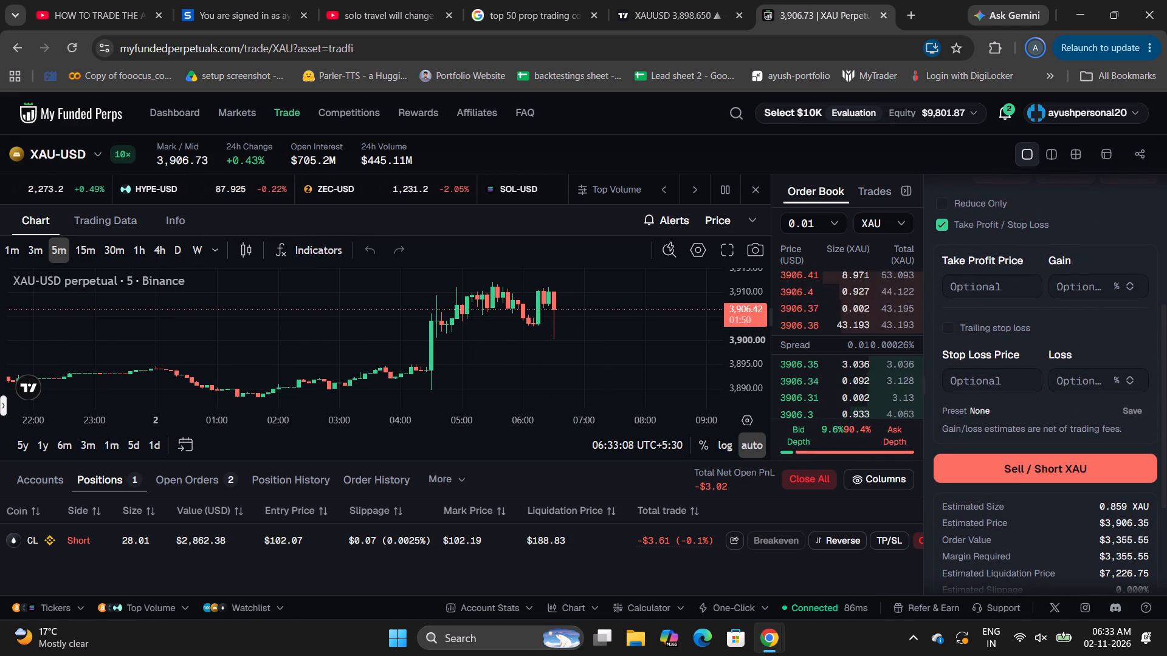
left_click(1075, 389)
type("0.5")
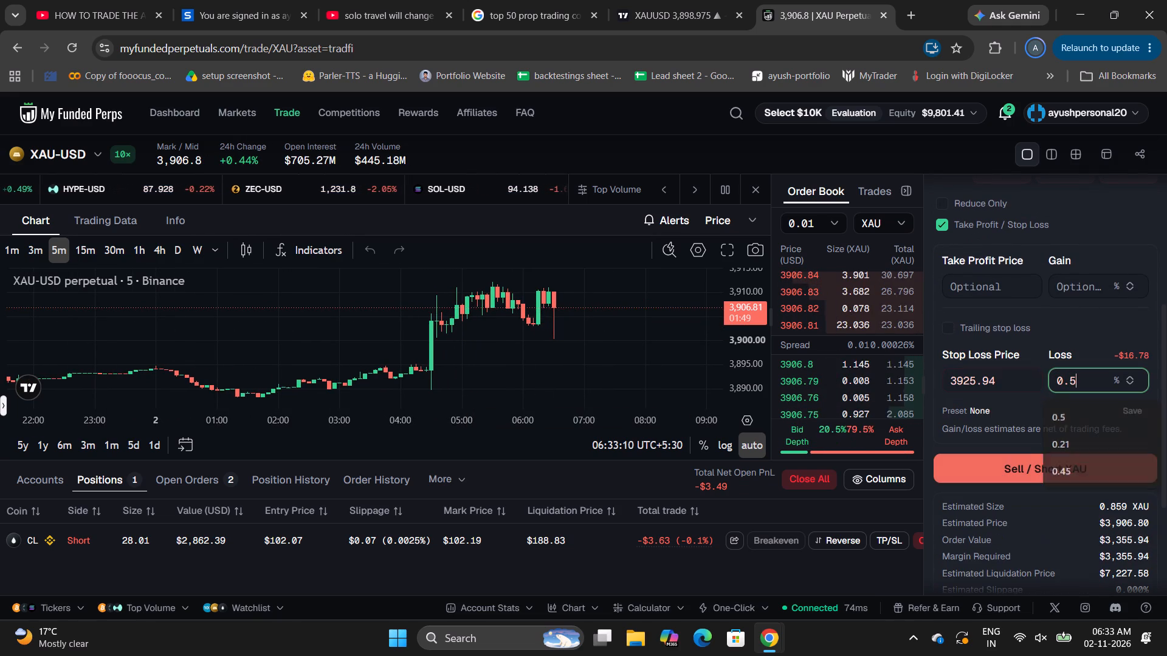
scroll(1070, 354, "up", 6)
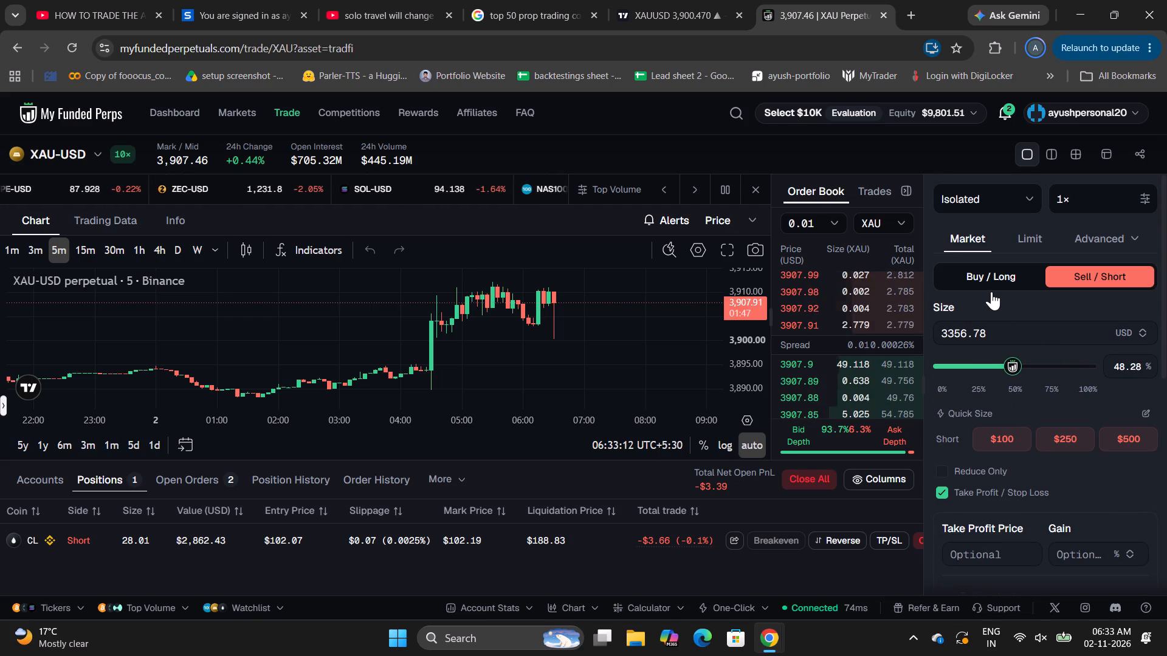
Change the XAU order to Buy / Long and set its size to about 64.4%, 4478.49 USD.
left_click(984, 281)
scroll(1030, 394, "down", 1)
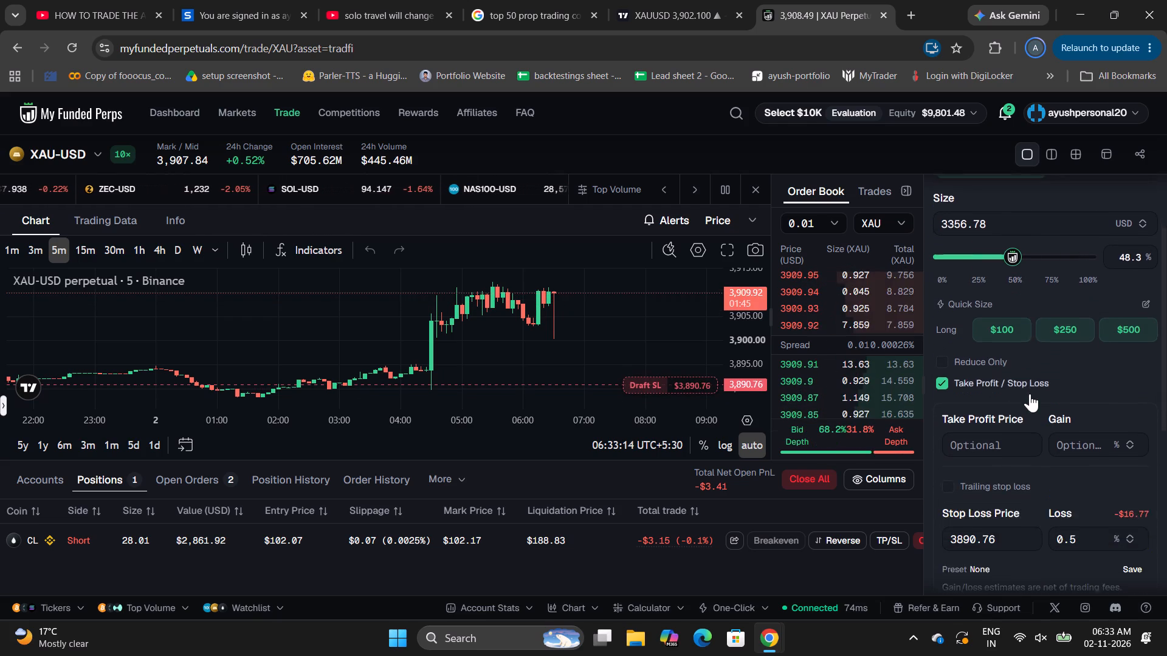
scroll(1030, 394, "down", 3)
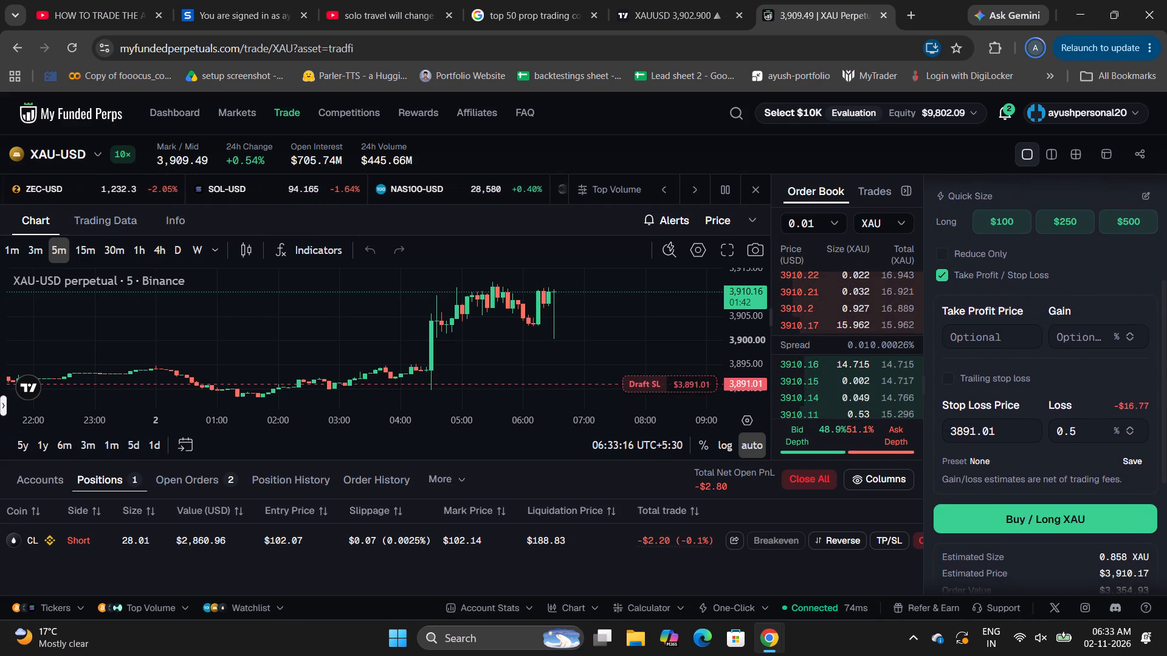
scroll(1089, 436, "up", 6)
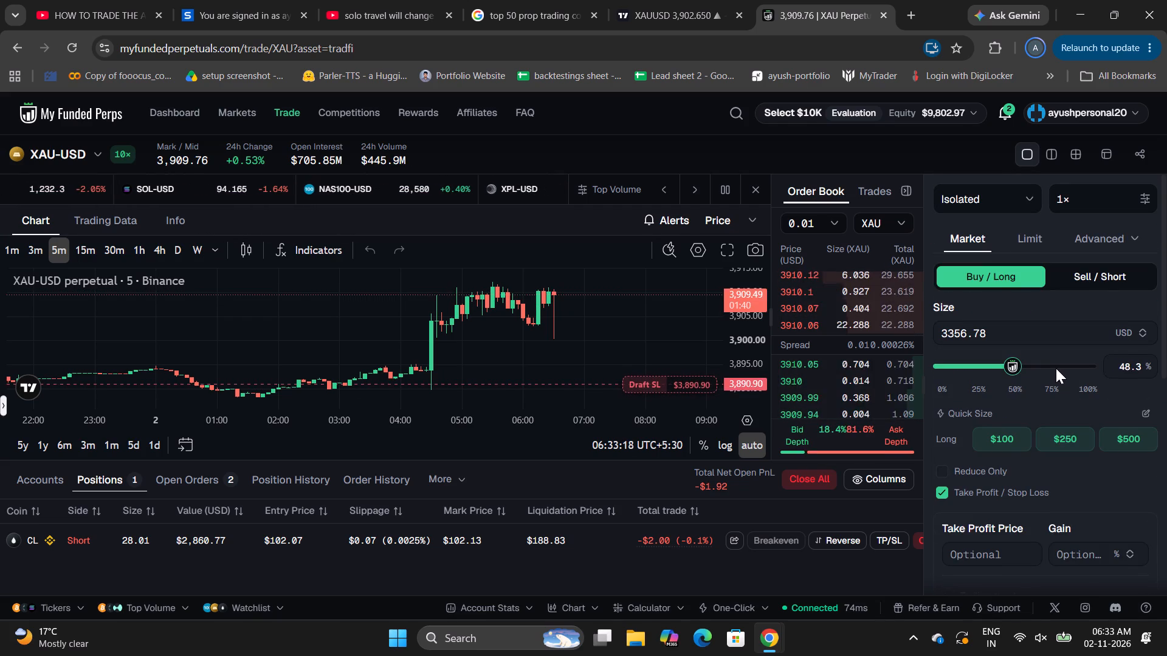
left_click(1056, 368)
scroll(1056, 368, "up", 1)
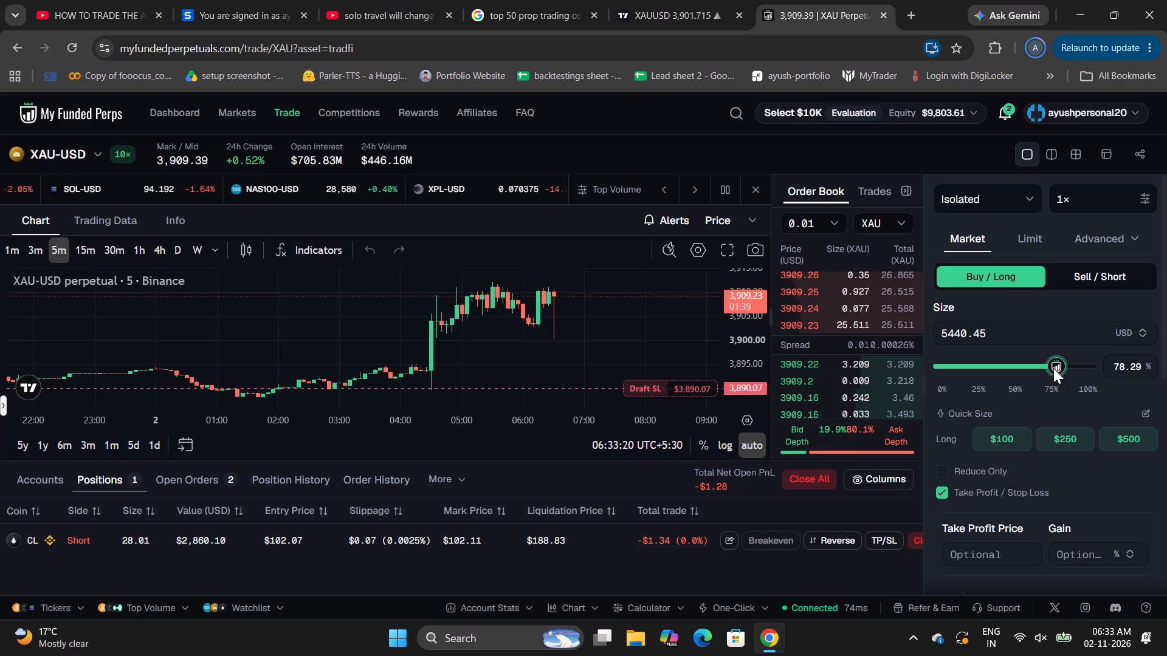
scroll(1039, 472, "down", 3)
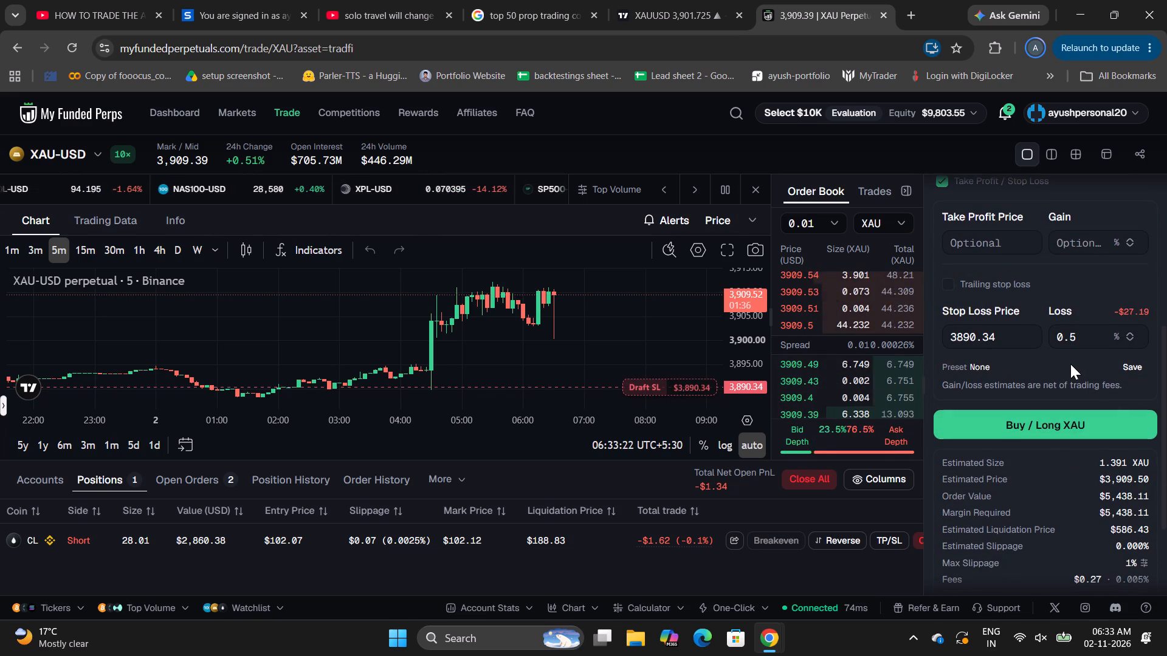
scroll(1070, 364, "up", 8)
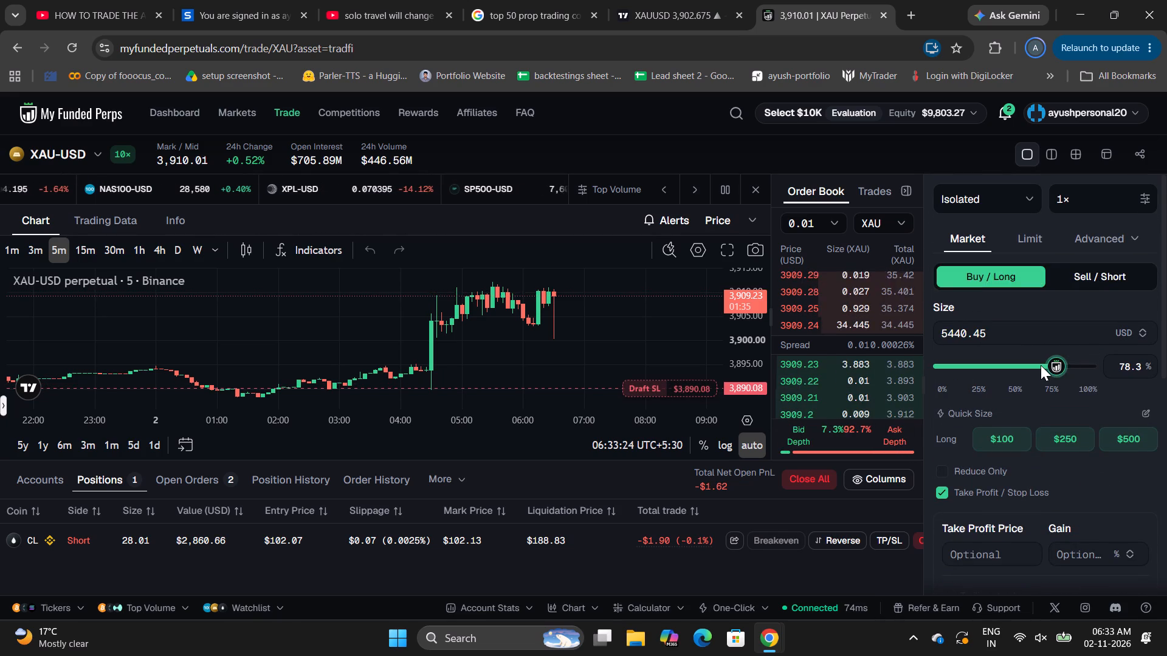
left_click(1041, 365)
left_click_drag(1041, 365, 1021, 365)
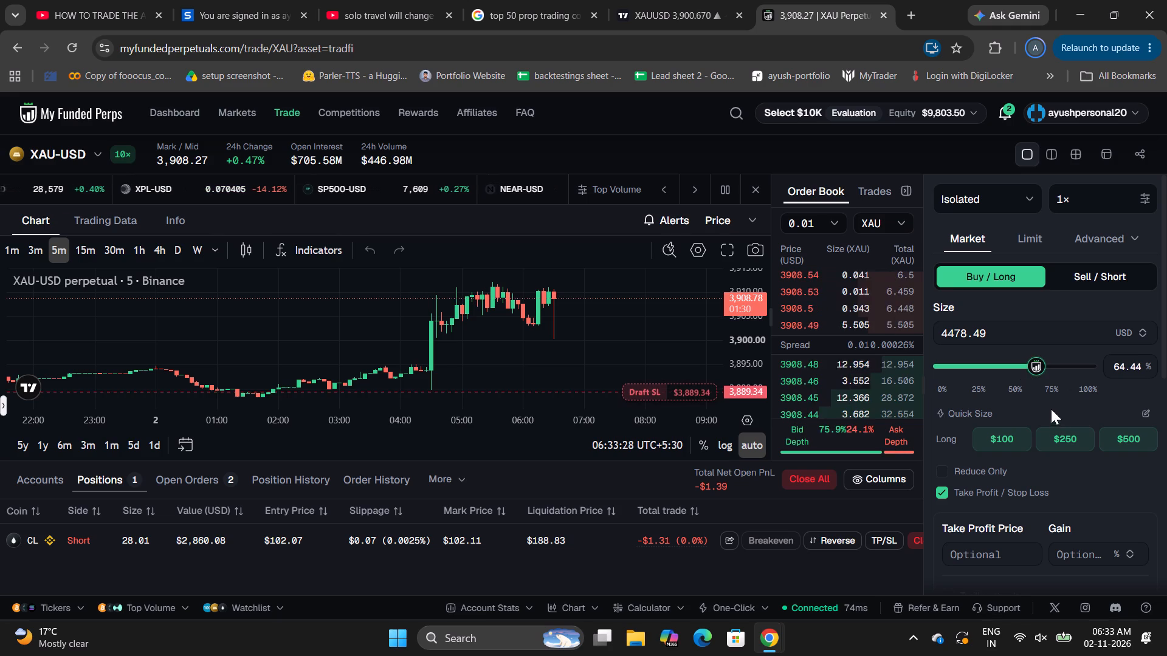
Set the XAU order's leverage to 2×.
left_click(1091, 202)
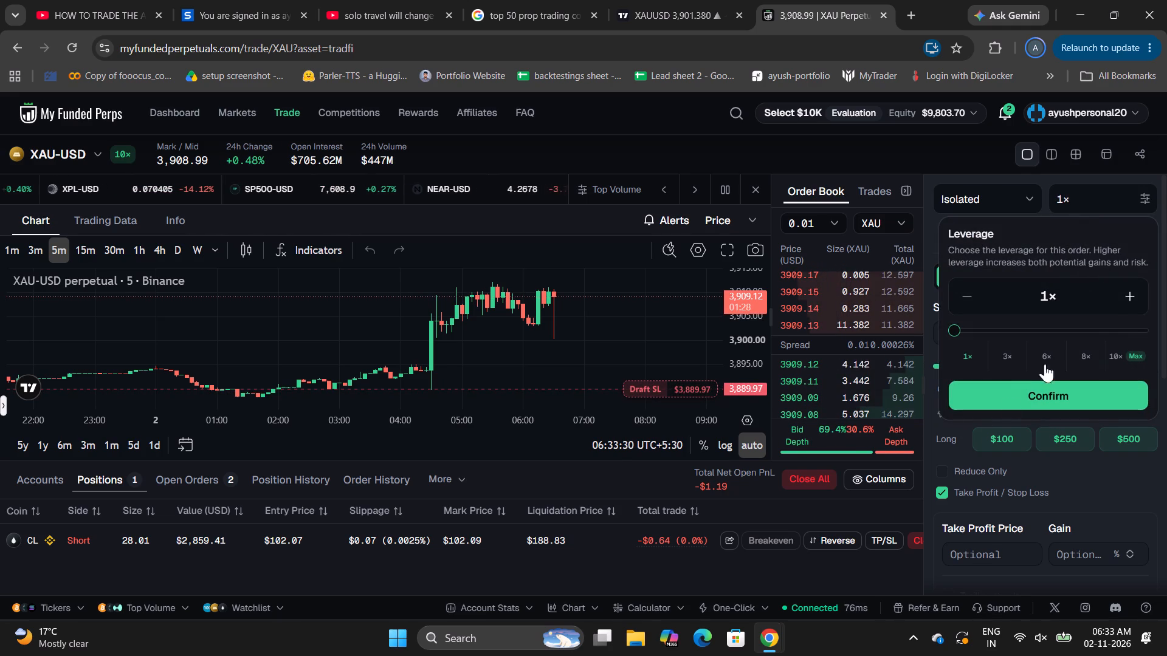
left_click(1128, 295)
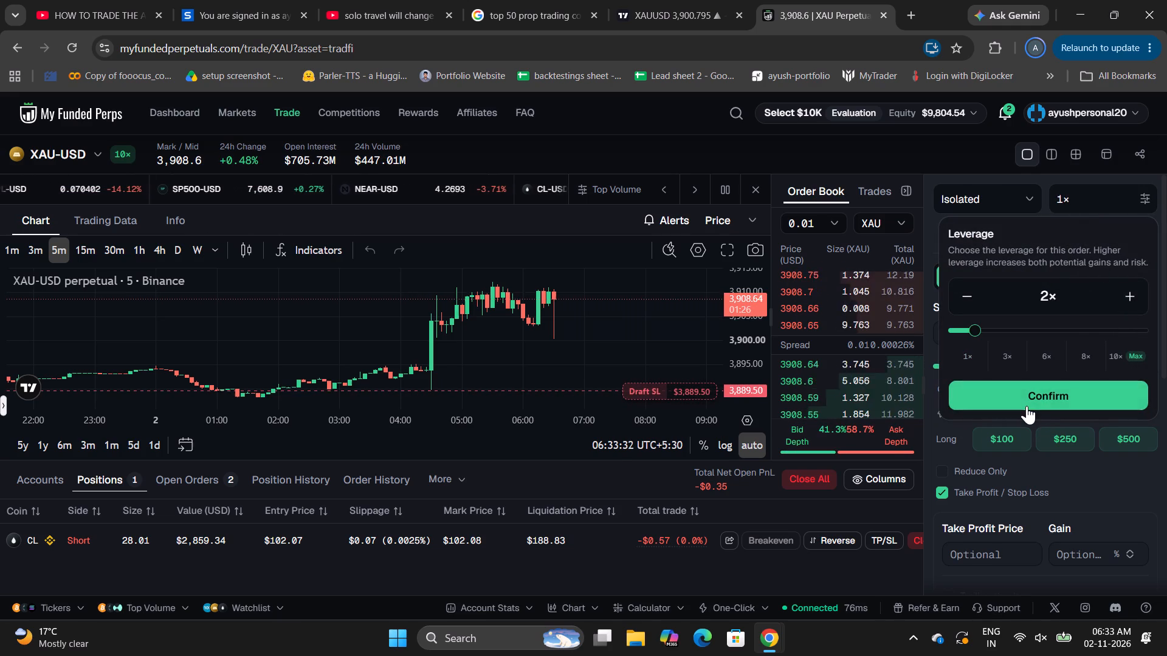
left_click(1027, 406)
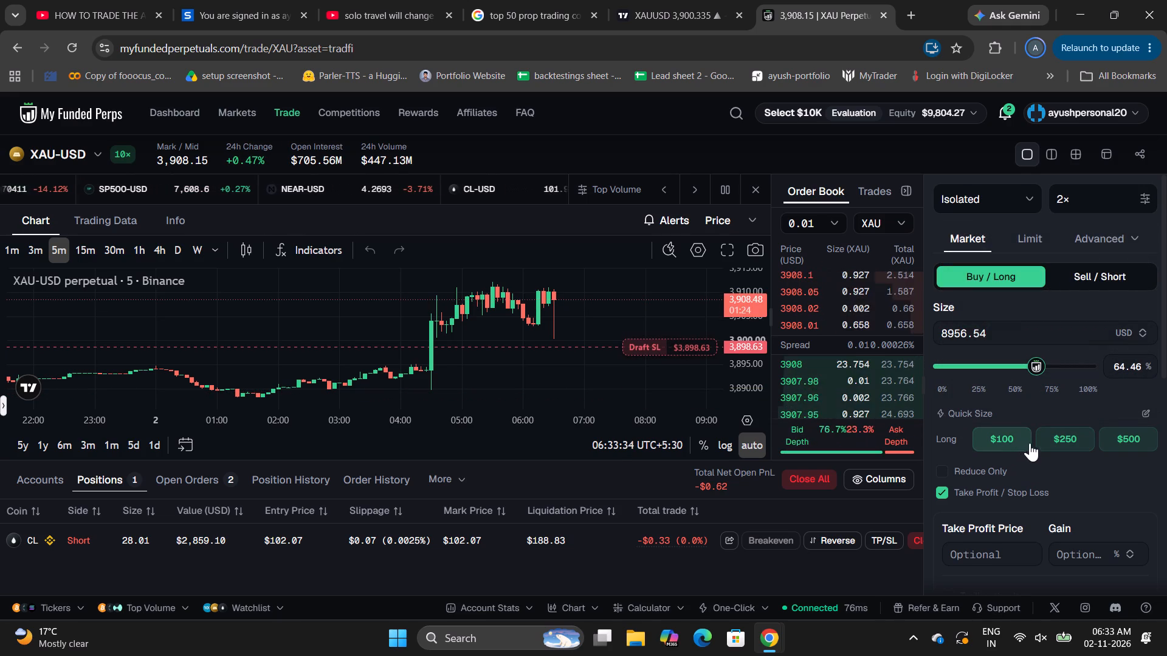
Set the XAU long order's stop loss to 0.4% and its take-profit gain to 2%.
scroll(1086, 466, "down", 3)
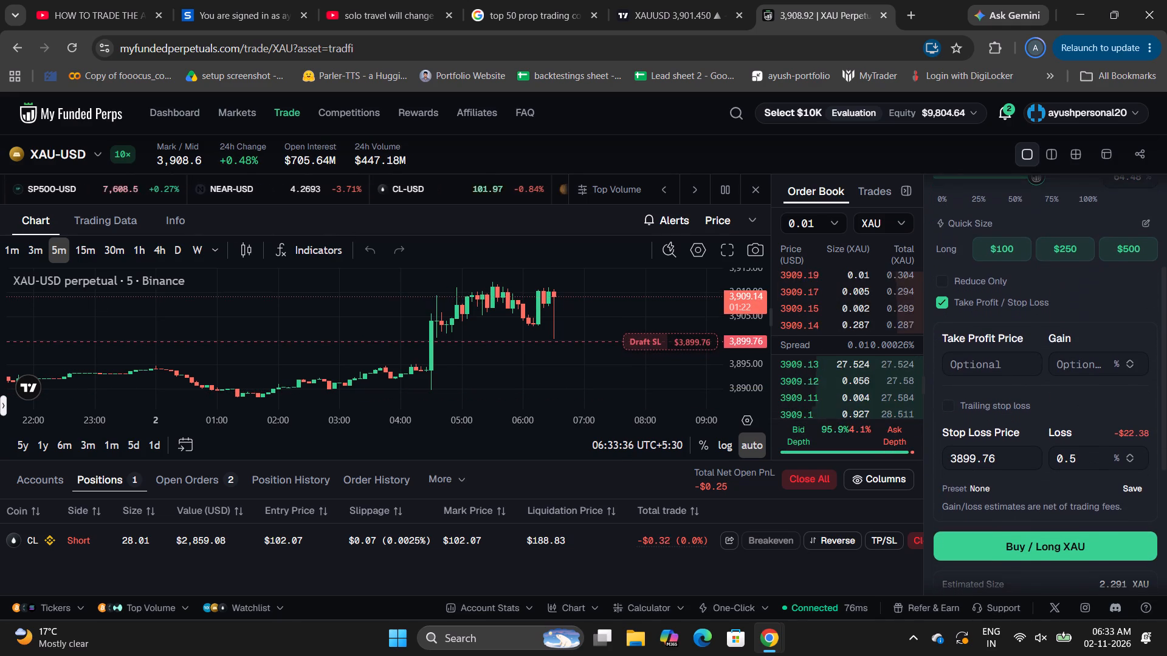
left_click(505, 369)
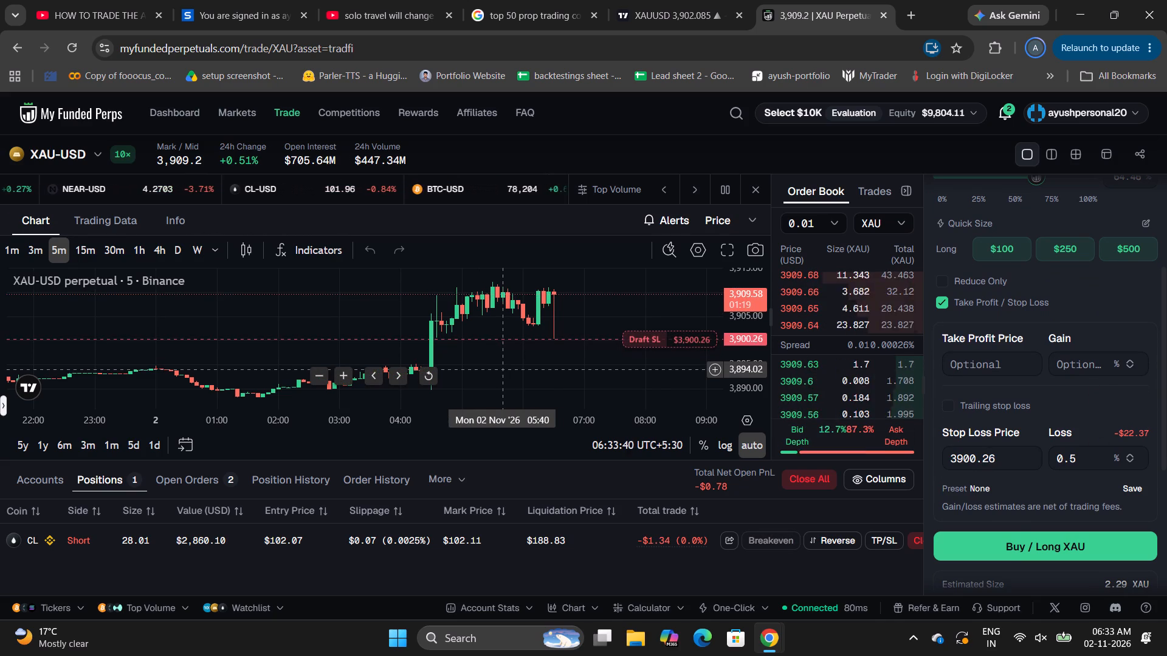
left_click(1093, 463)
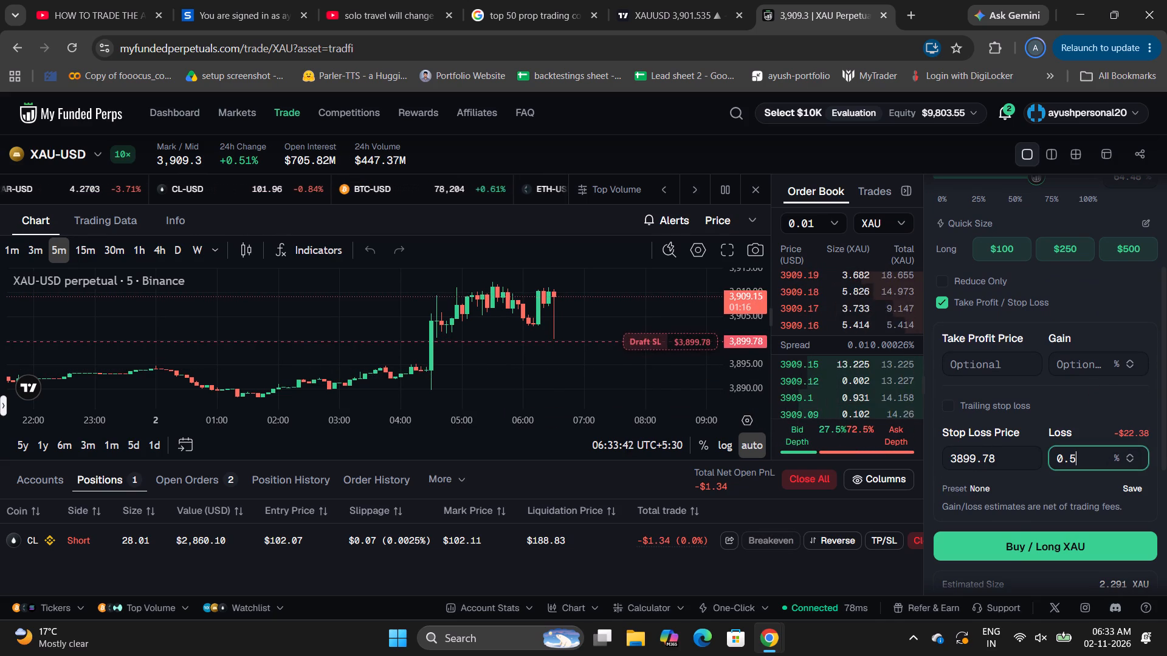
key("BackSpace")
key("4")
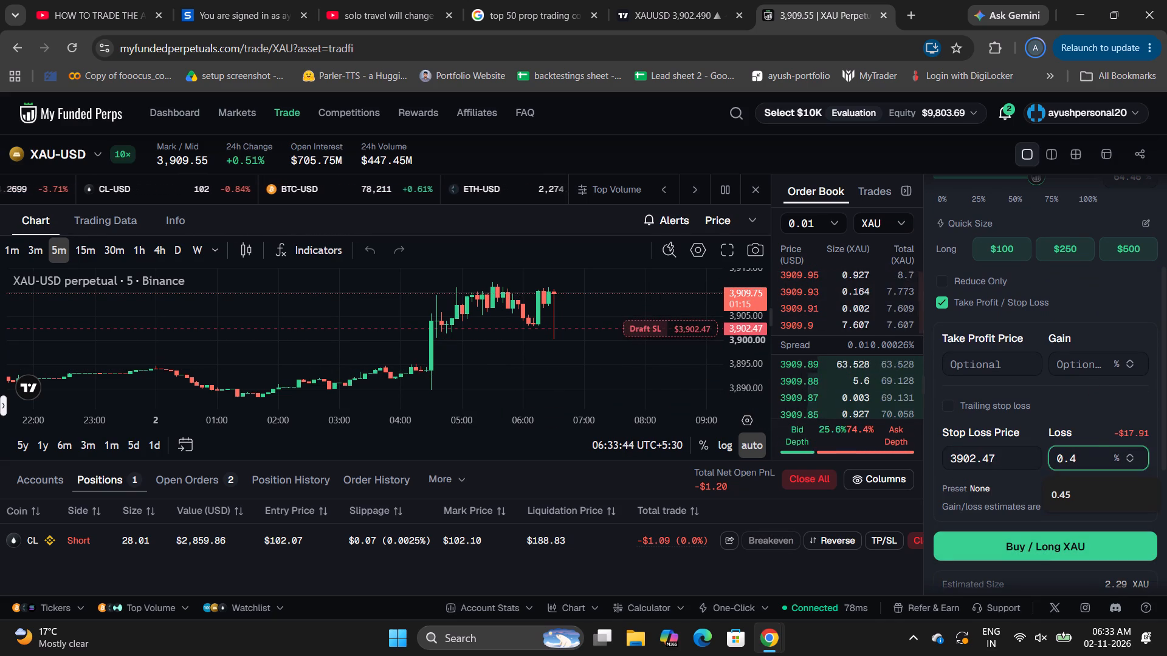
scroll(1094, 434, "up", 1)
left_click(1075, 441)
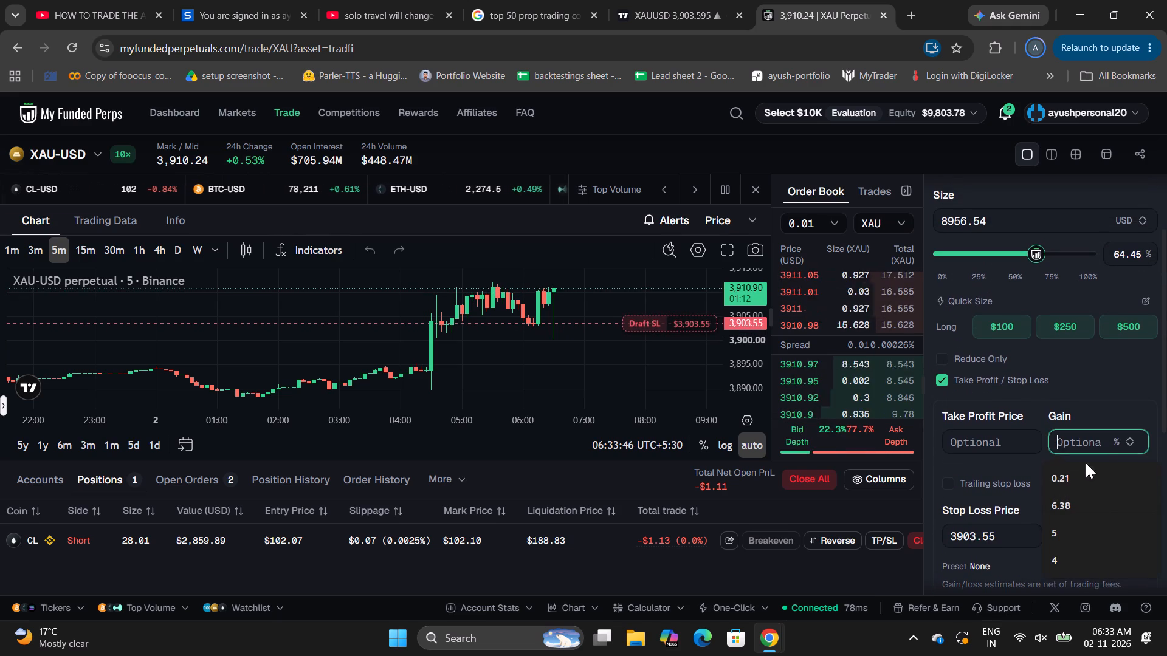
key("2")
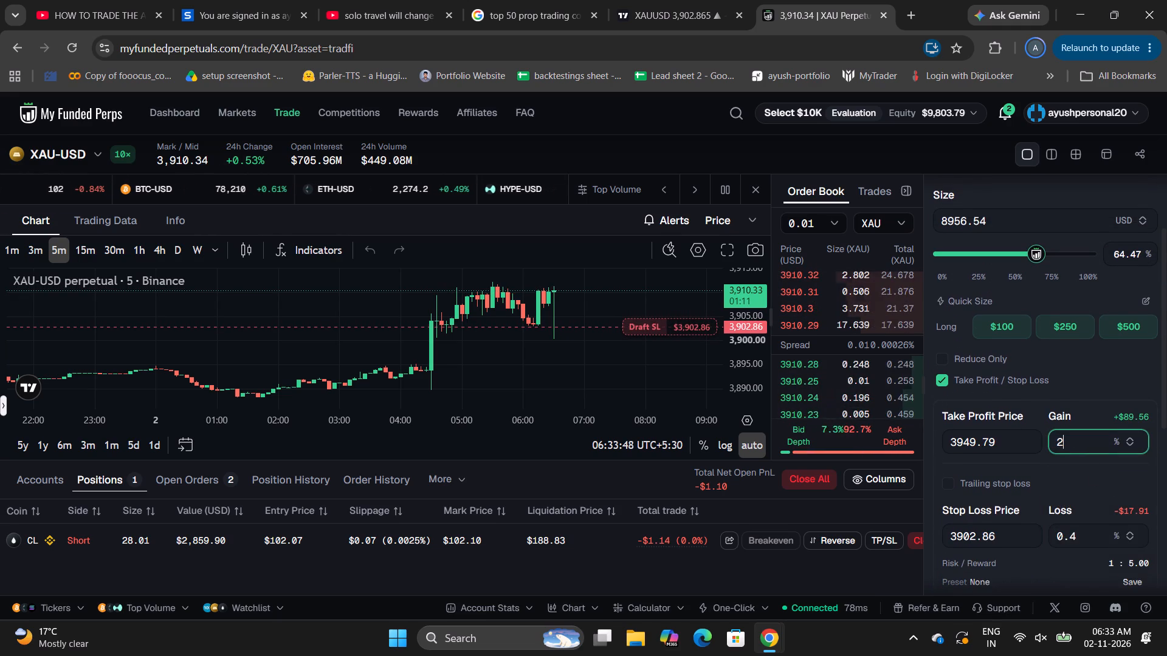
Place the Buy / Long XAU market order.
scroll(1058, 432, "down", 2)
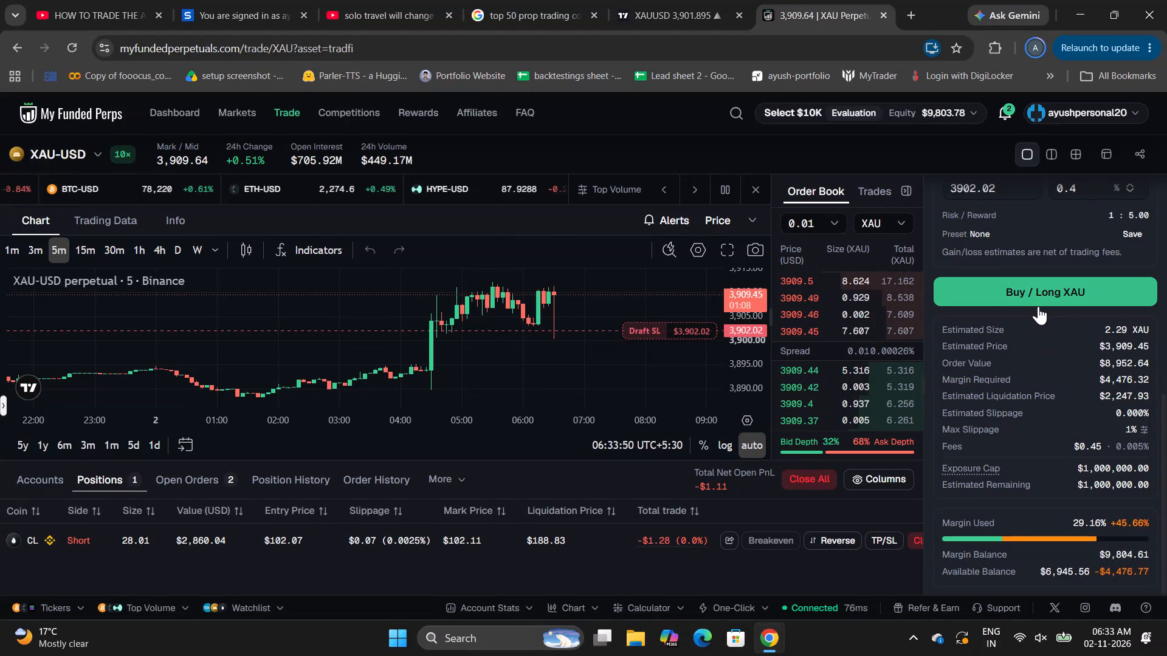
left_click(1024, 289)
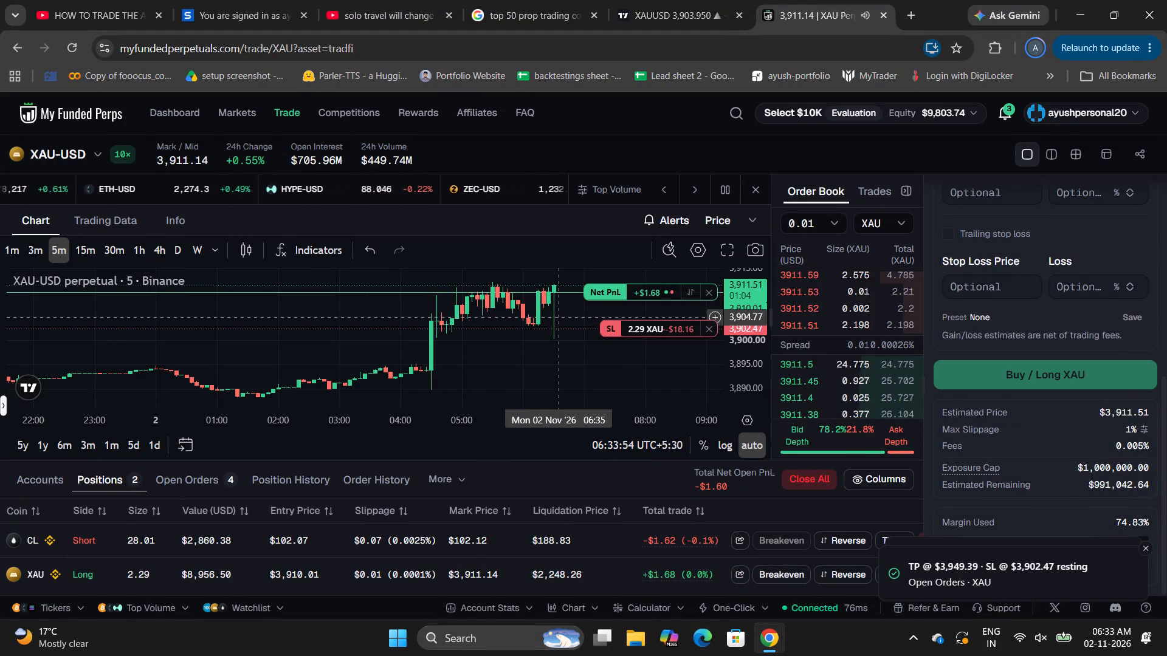
Examine the new XAU long's entry, take-profit and stop-loss levels on the XAU-USD 5-minute chart.
left_click_drag(560, 318, 507, 412)
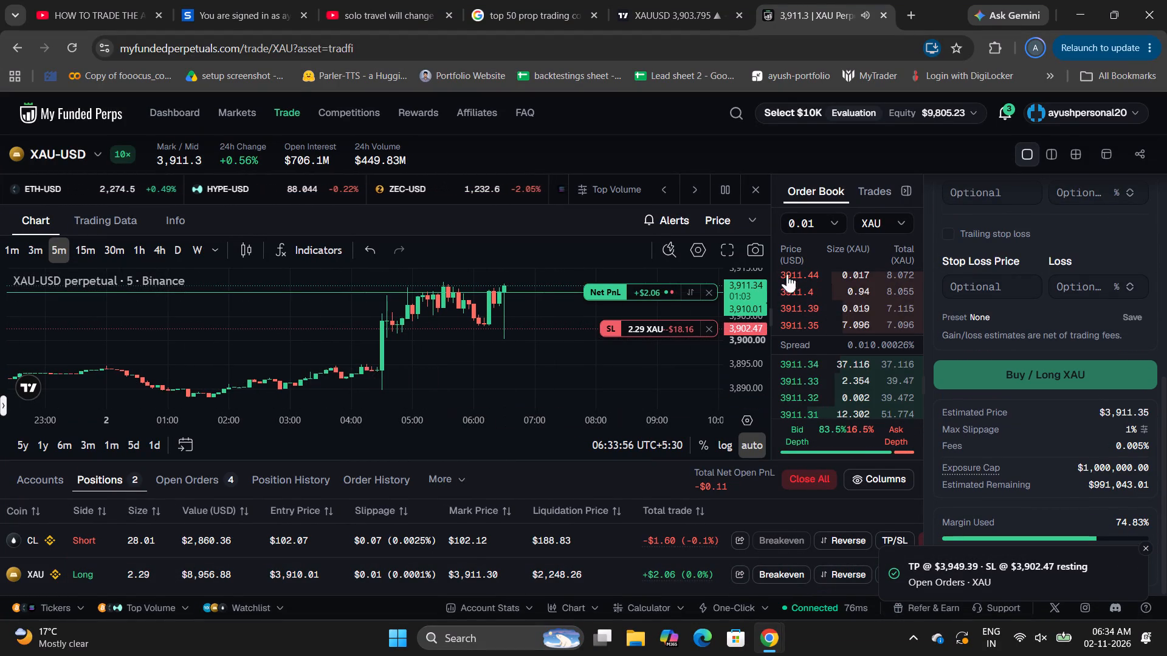
left_click_drag(758, 287, 738, 392)
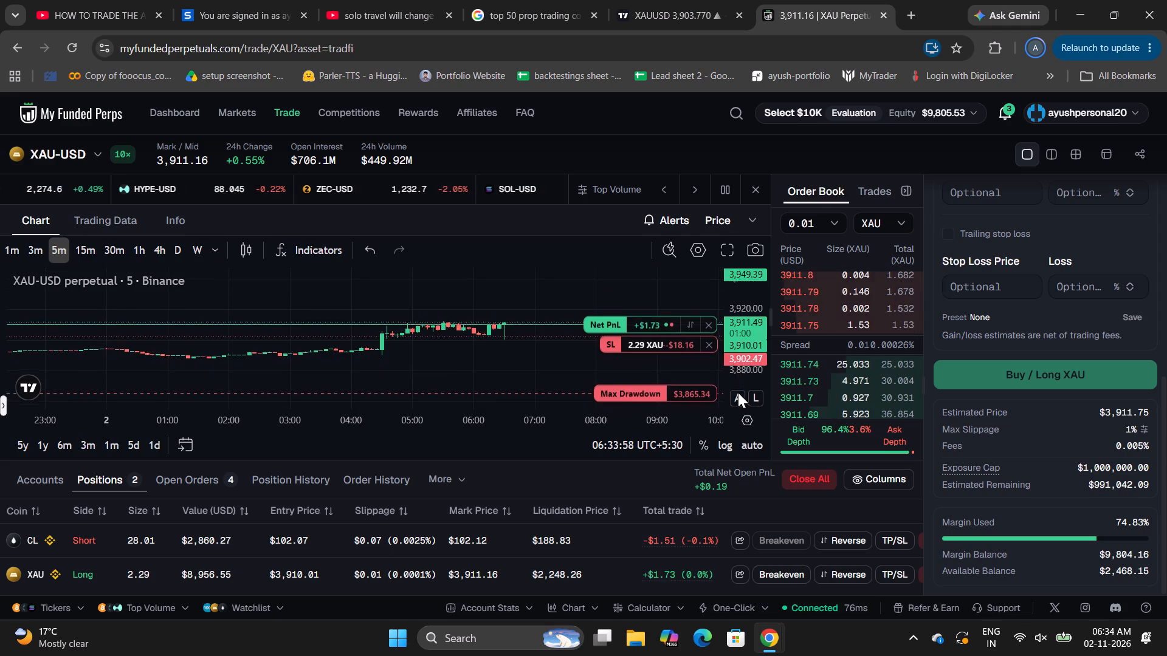
left_click_drag(738, 392, 734, 398)
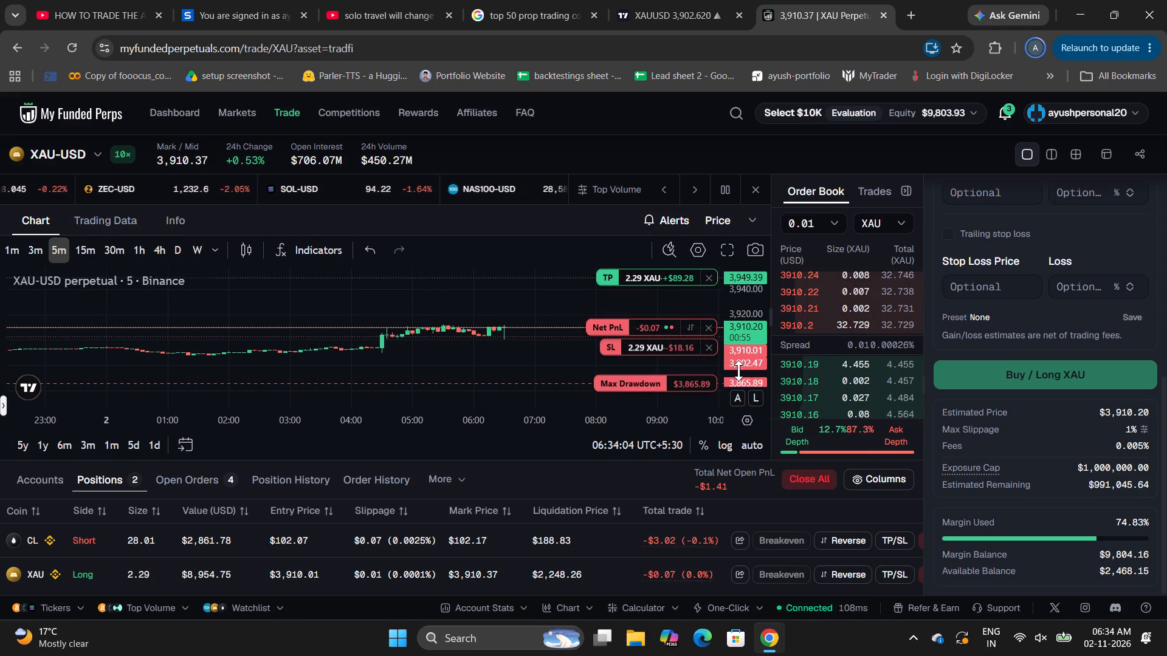
left_click_drag(742, 369, 710, 147)
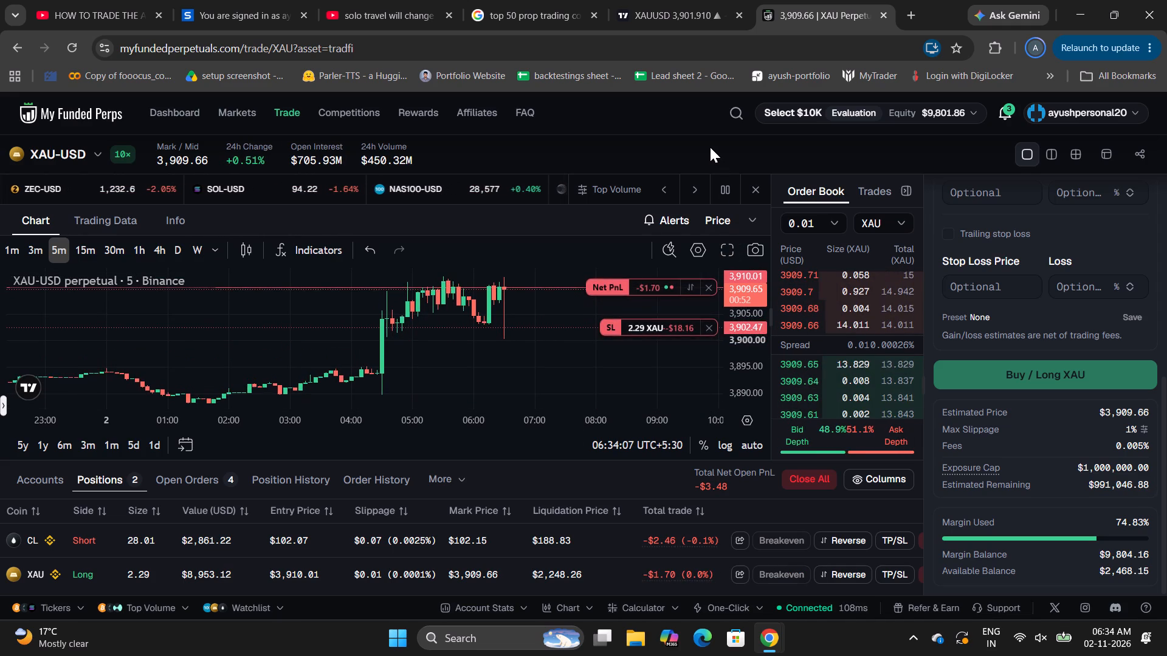
left_click_drag(710, 147, 704, 138)
left_click_drag(537, 296, 503, 338)
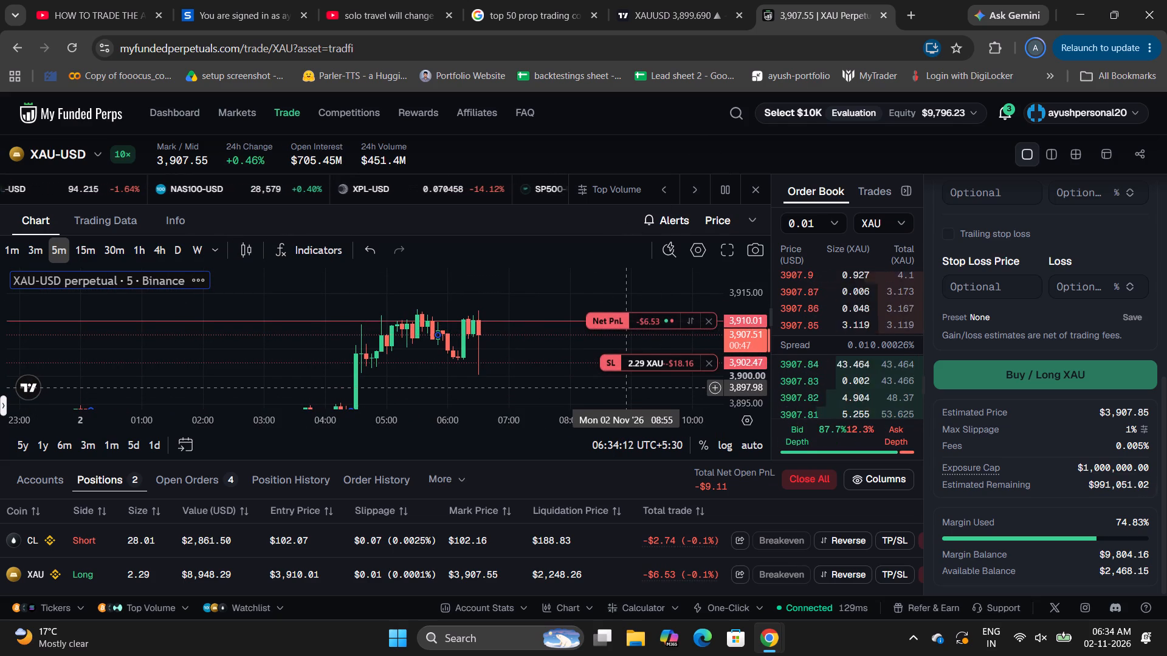
left_click_drag(614, 380, 613, 341)
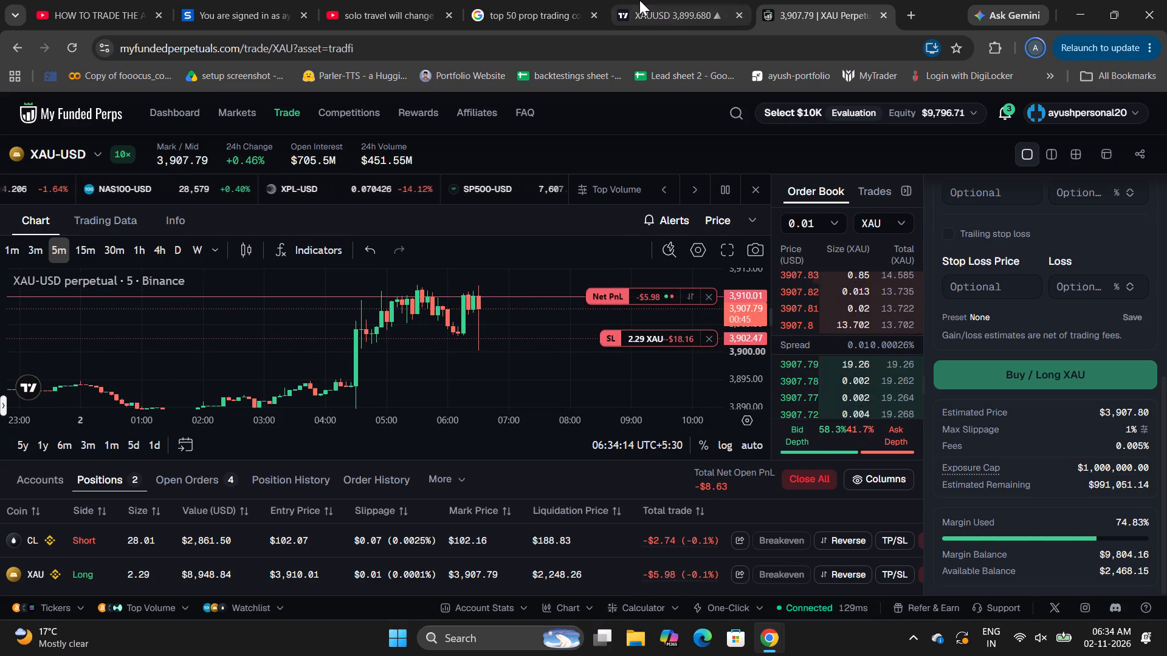
Switch to TradingView and examine the 5-minute charts of XAUUSD, Micro E-mini Nasdaq-100 futures and USOIL.
left_click(637, 0)
left_click_drag(687, 468, 675, 405)
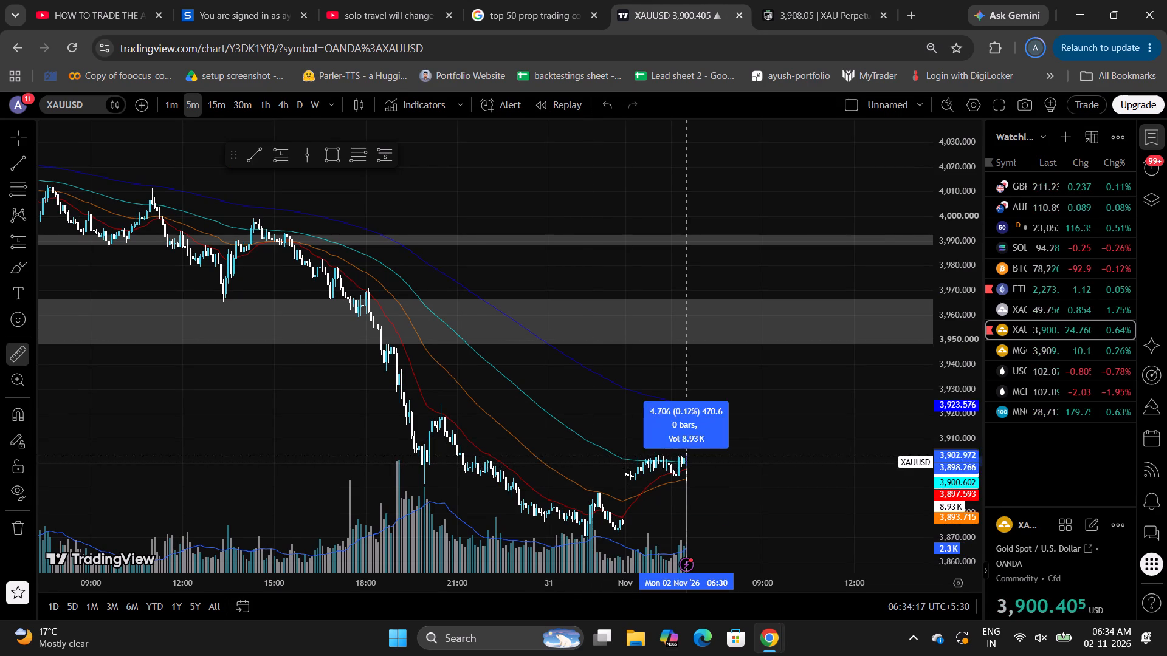
left_click_drag(675, 405, 662, 363)
double_click(662, 363)
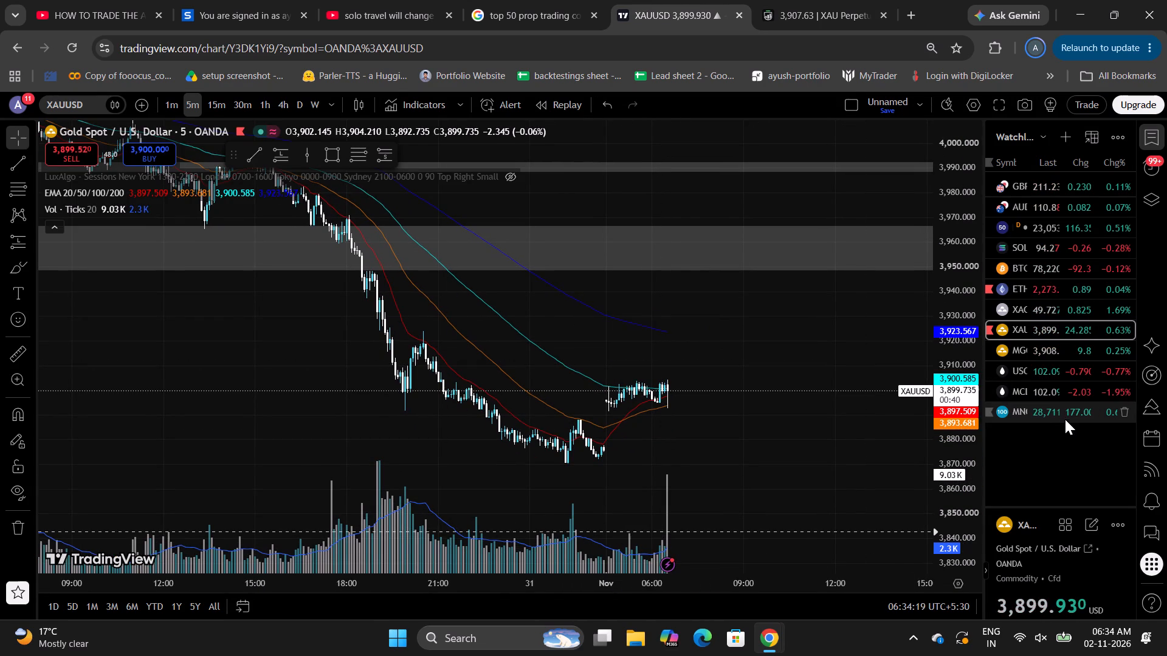
left_click(1061, 409)
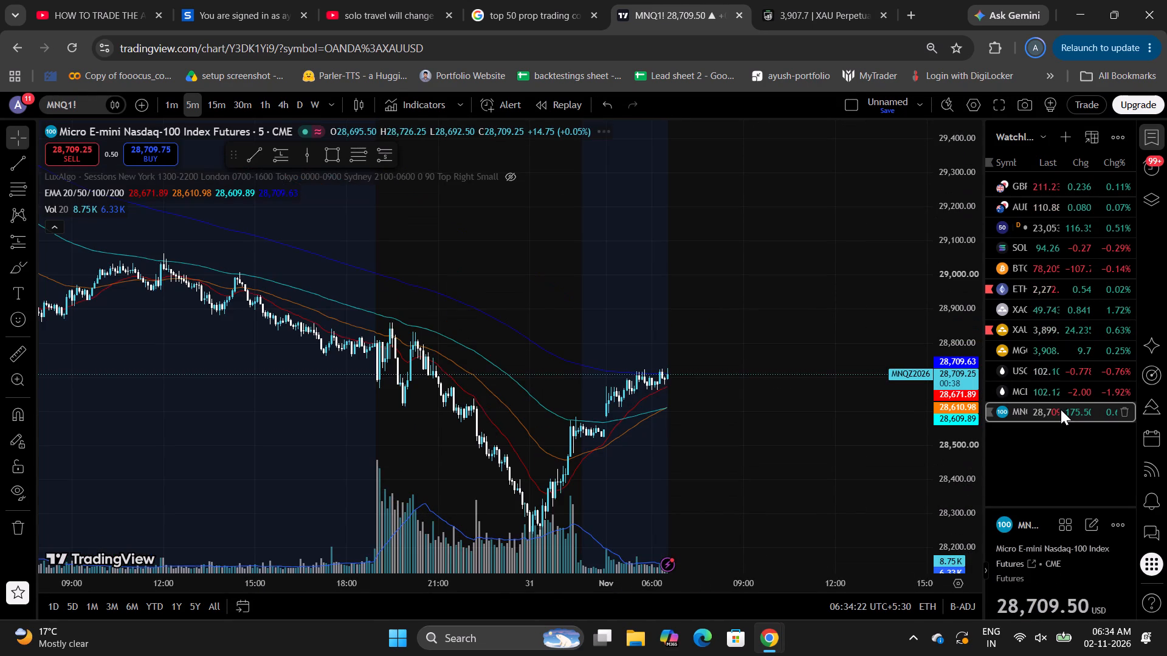
left_click(1053, 377)
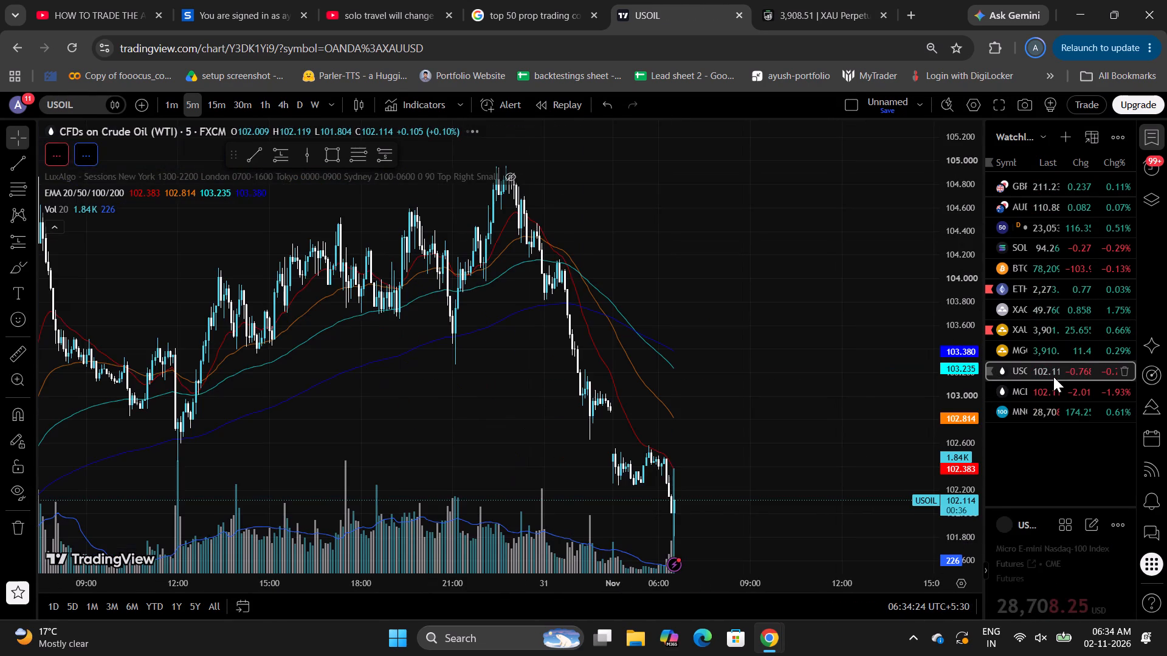
left_click_drag(728, 462, 709, 337)
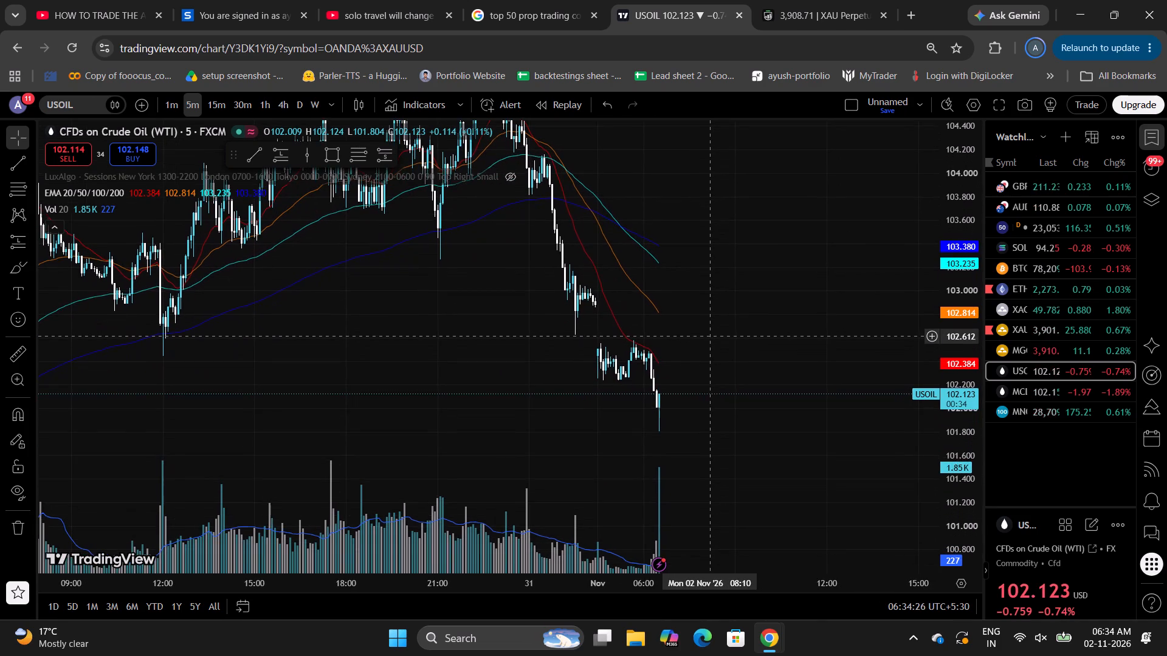
left_click_drag(709, 337, 709, 340)
Return to MyFundedPerps and examine the CL-USD chart for the open CL short position.
left_click(785, 0)
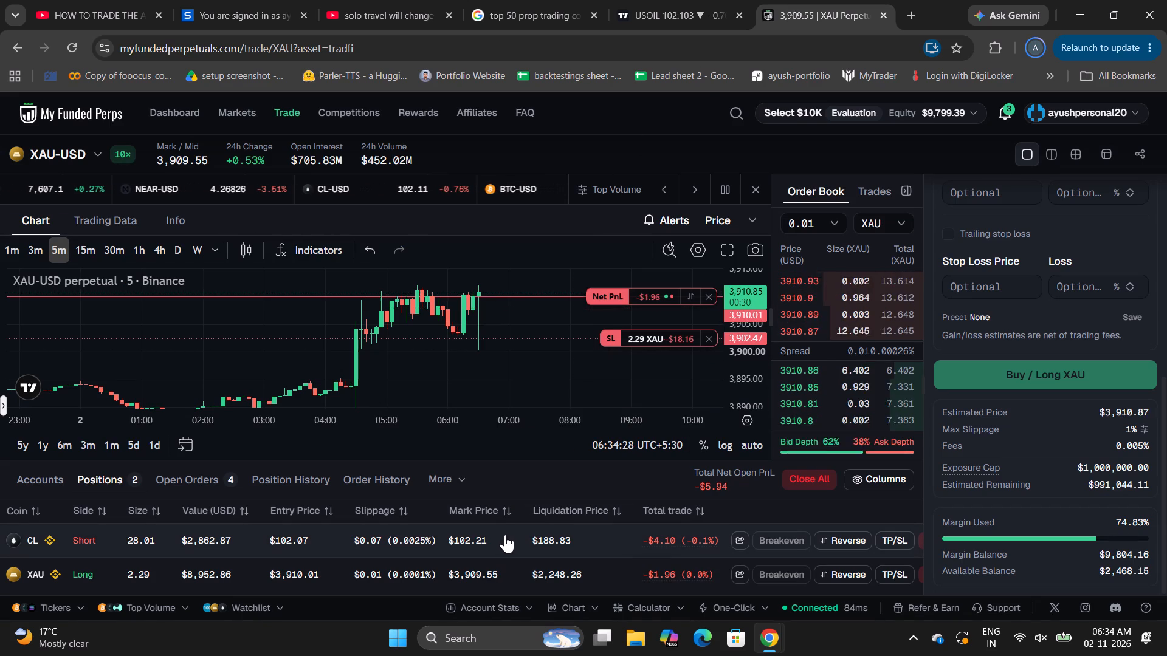
left_click(505, 535)
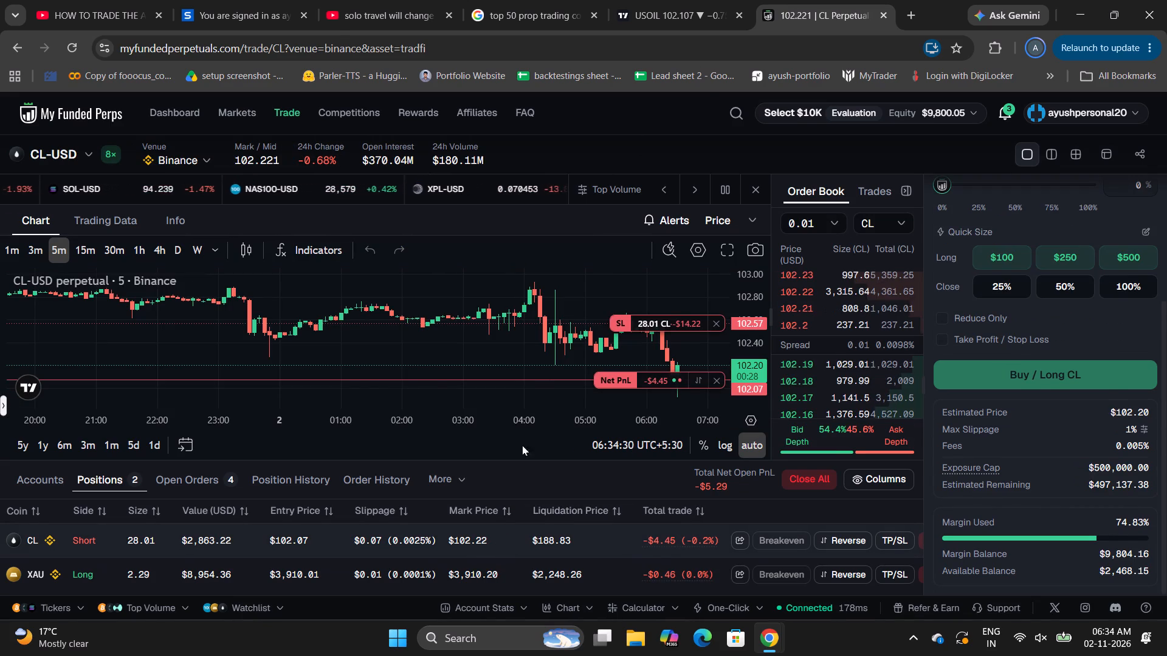
scroll(515, 348, "up", 2)
left_click_drag(557, 348, 0, 332)
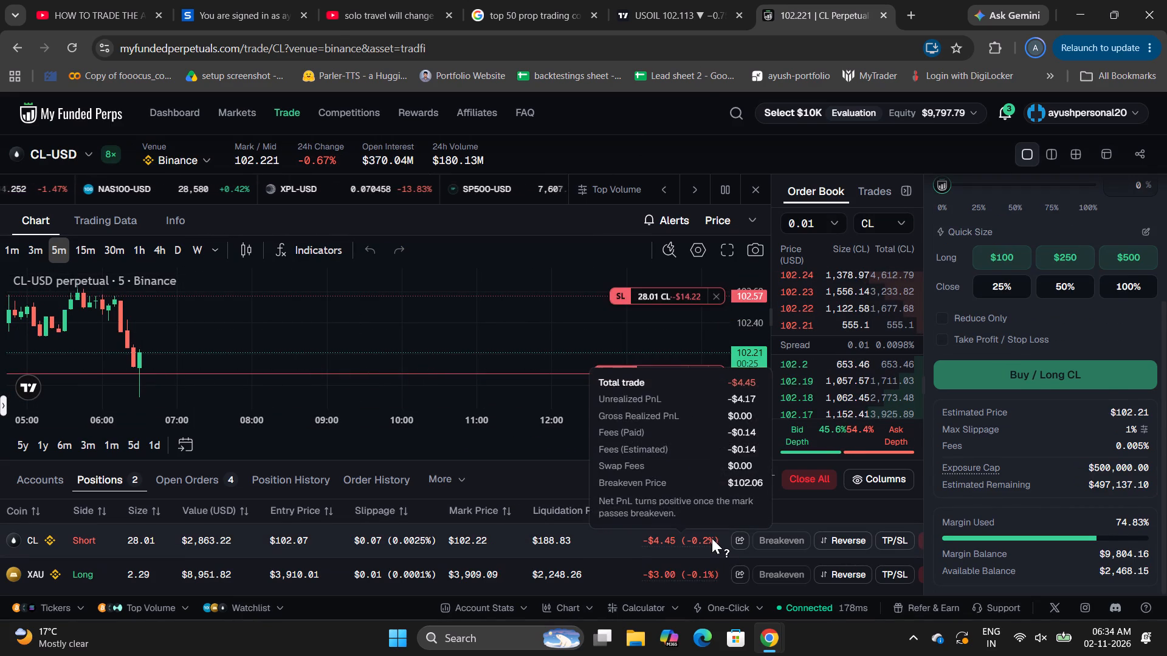
scroll(712, 538, "left", 4)
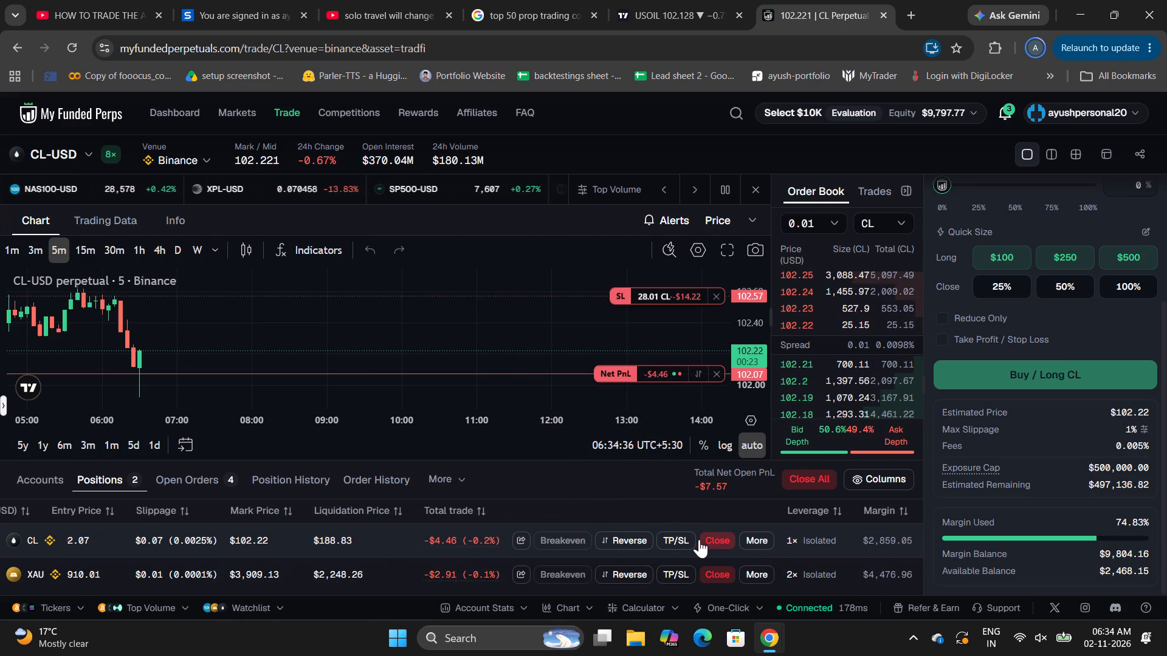
left_click(704, 539)
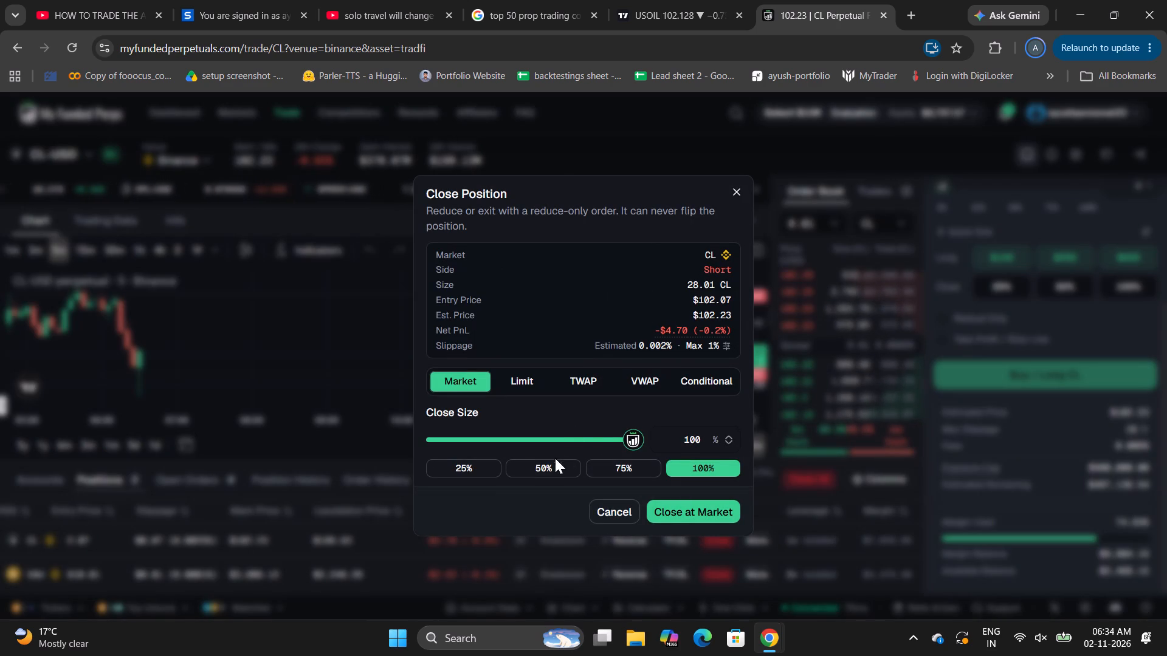
left_click(544, 466)
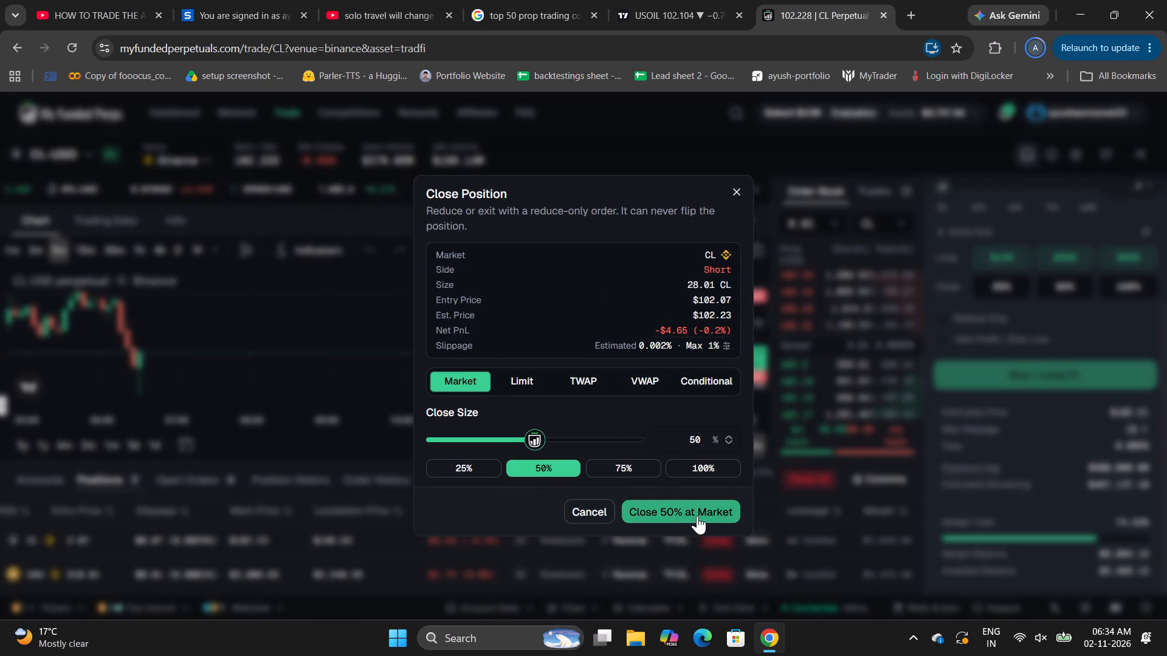
left_click(697, 516)
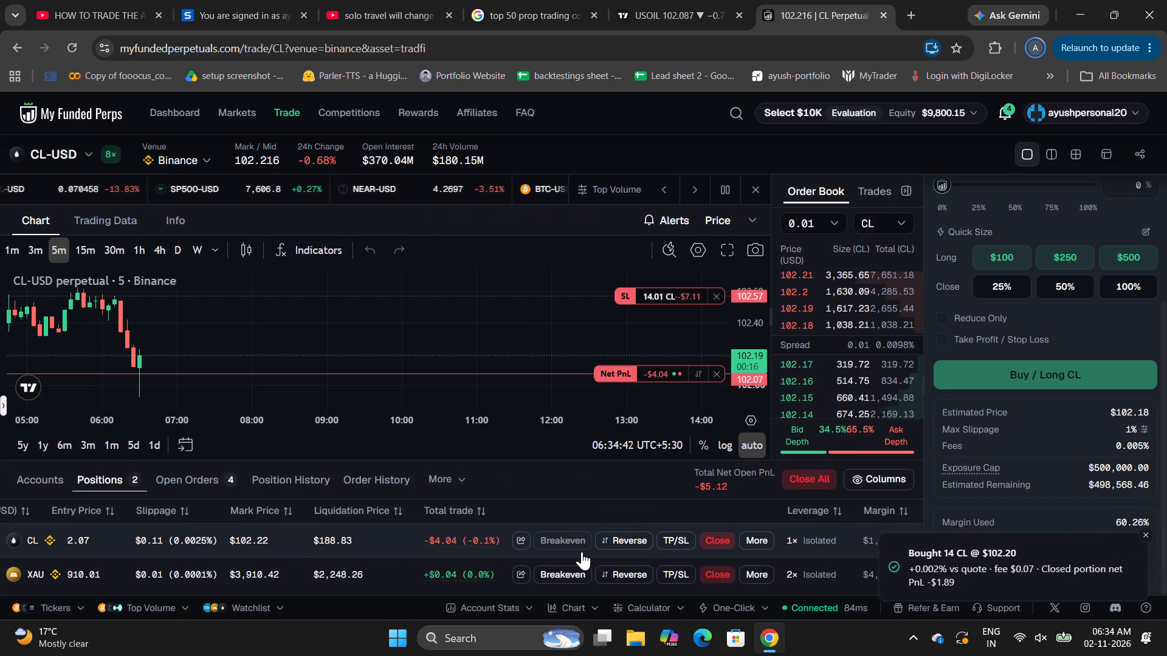
Move the take-profit level of the remaining CL short to $101.26 on the CL-USD chart.
scroll(582, 552, "right", 3)
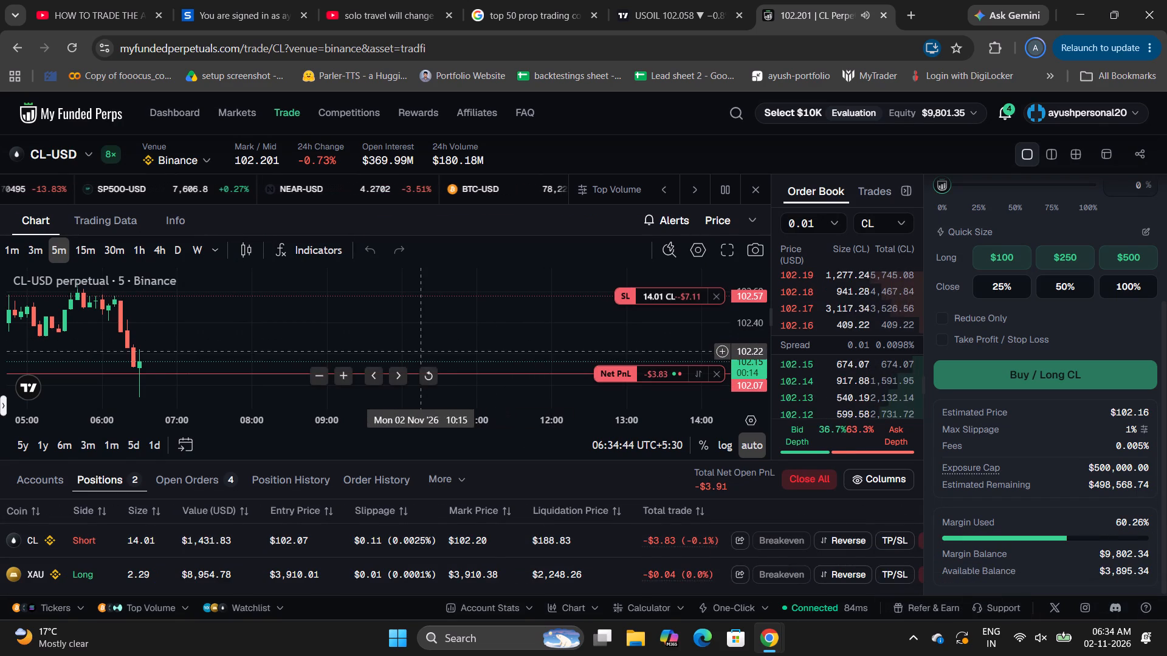
left_click_drag(421, 351, 601, 347)
scroll(526, 338, "down", 1)
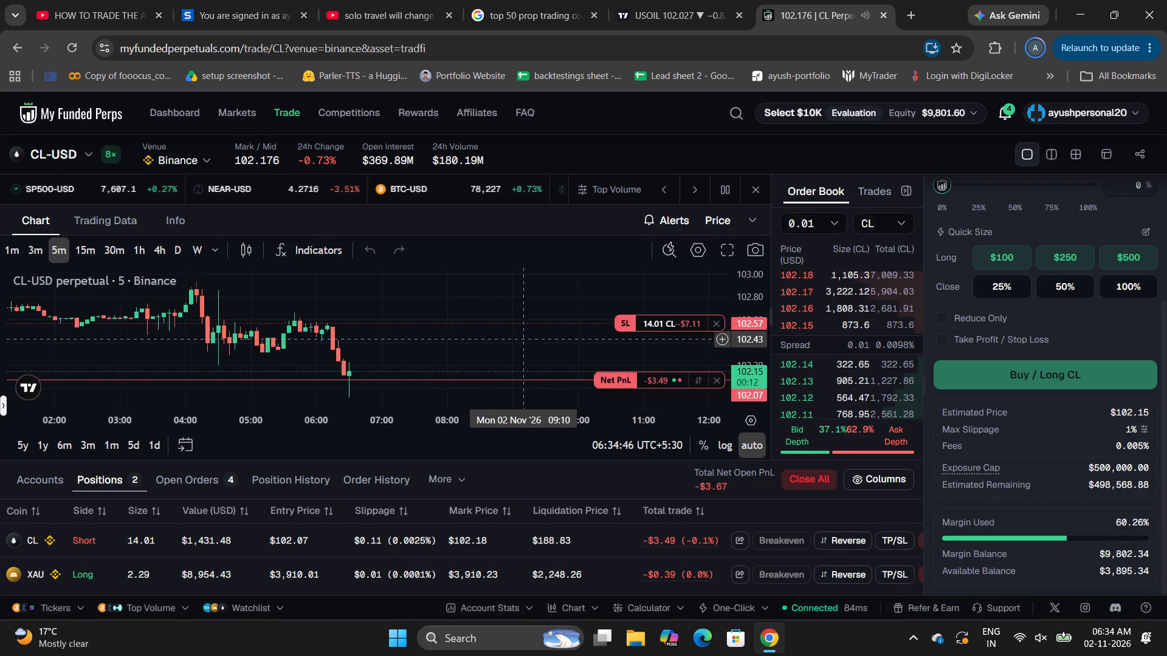
left_click_drag(747, 292, 744, 388)
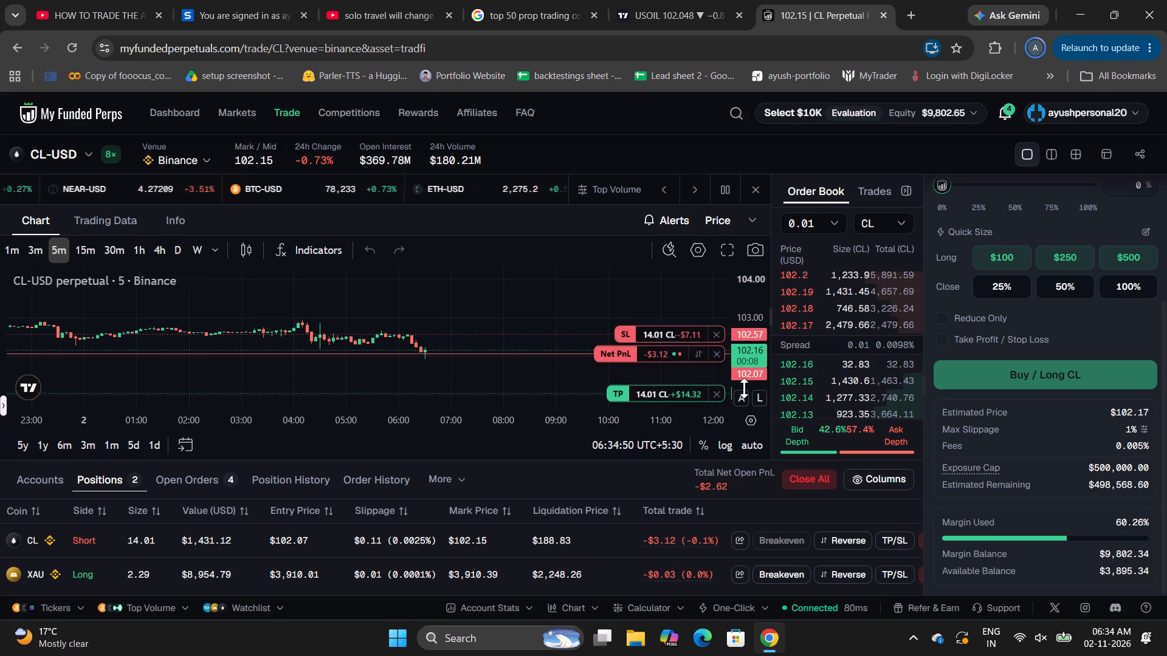
left_click_drag(744, 388, 740, 388)
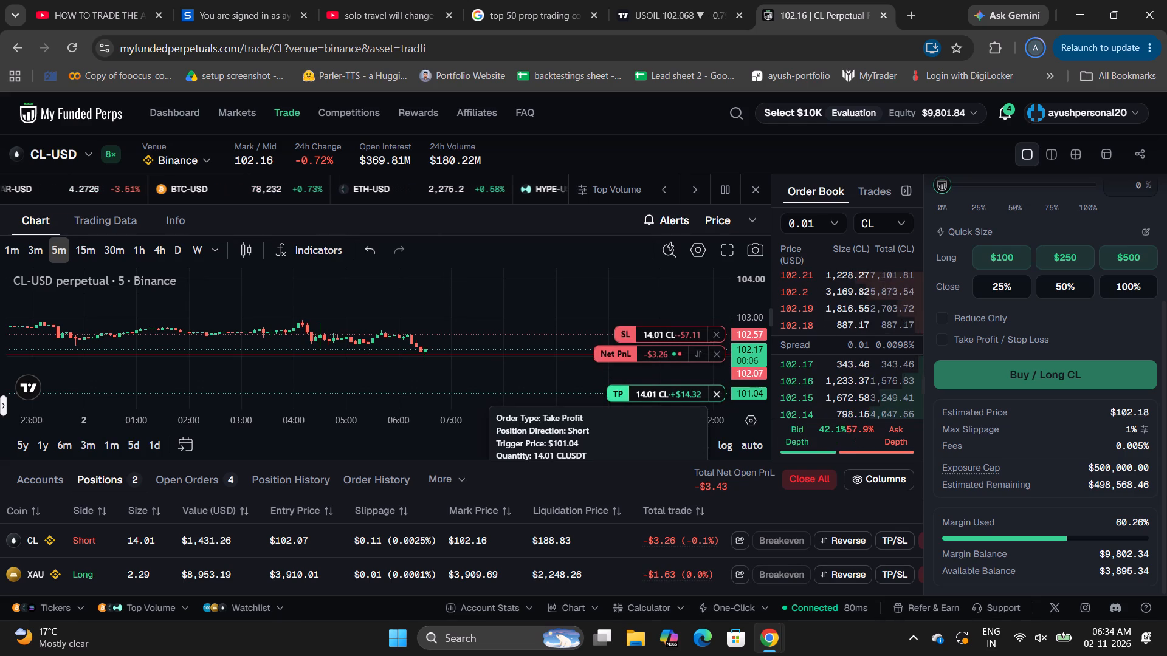
left_click_drag(631, 391, 622, 385)
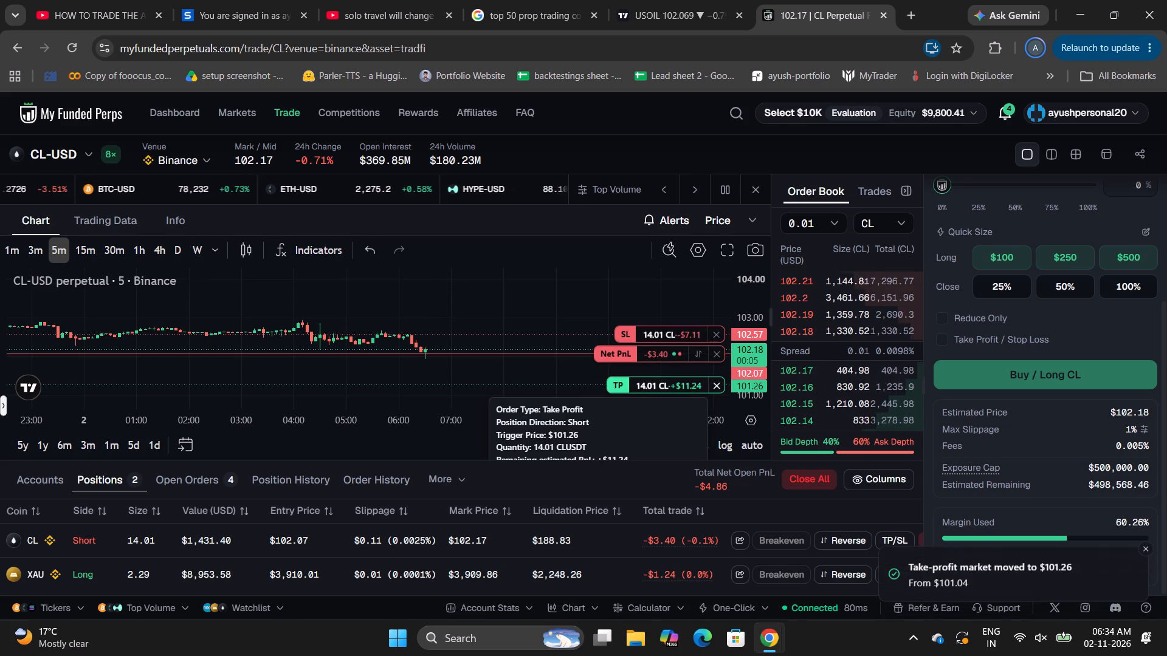
Check the CL-USD chart, and examine the XAU long's entry and stop-loss levels on the XAU-USD 5-minute chart.
left_click_drag(748, 374, 696, 255)
left_click_drag(496, 344, 460, 311)
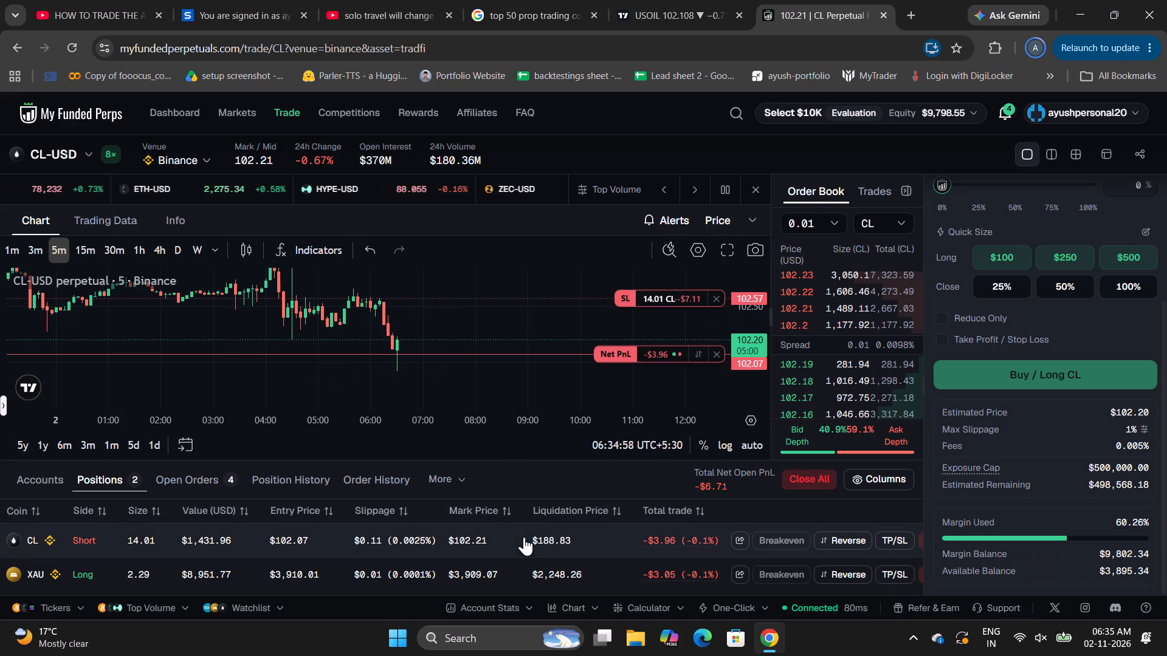
left_click(543, 564)
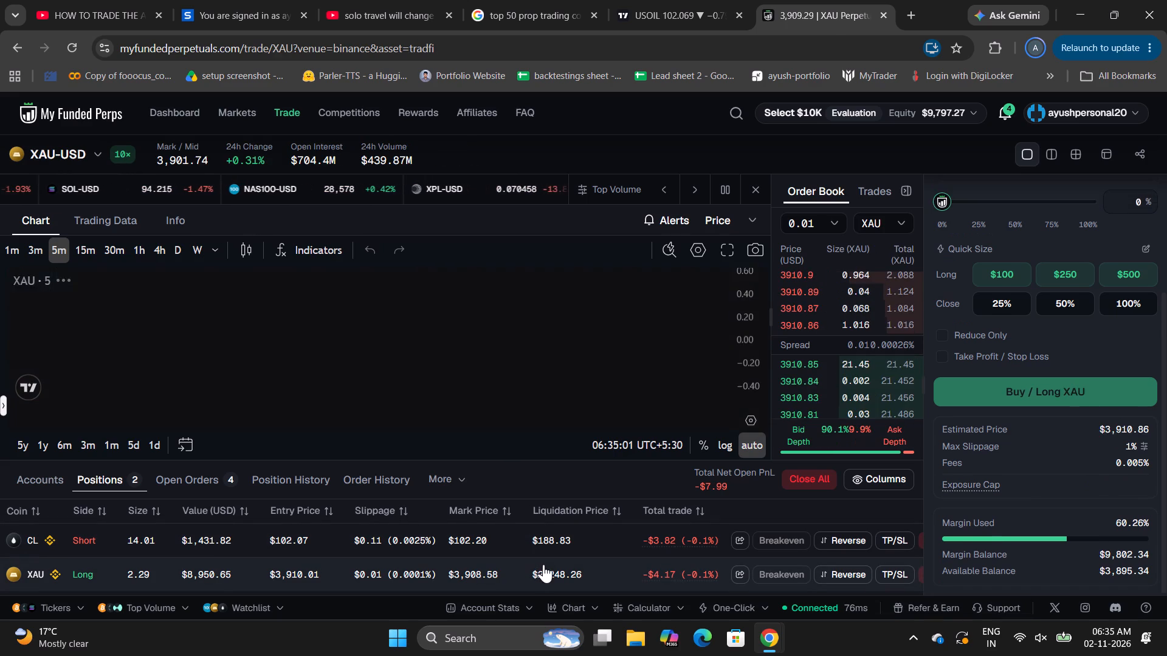
scroll(598, 358, "up", 2)
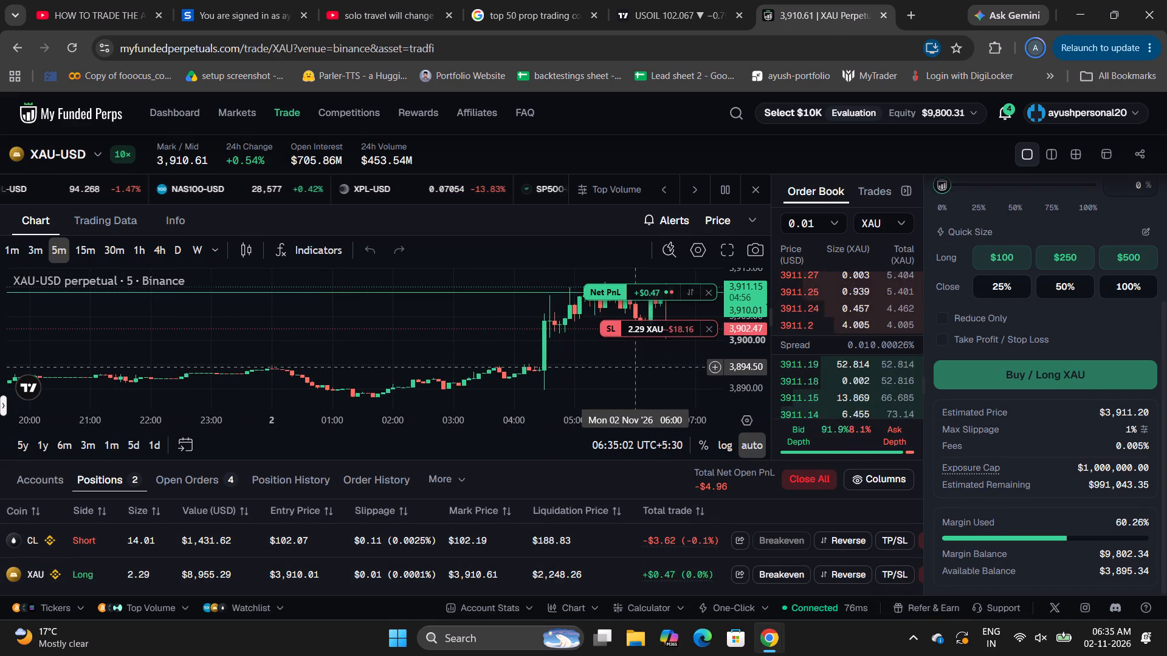
left_click_drag(636, 367, 441, 434)
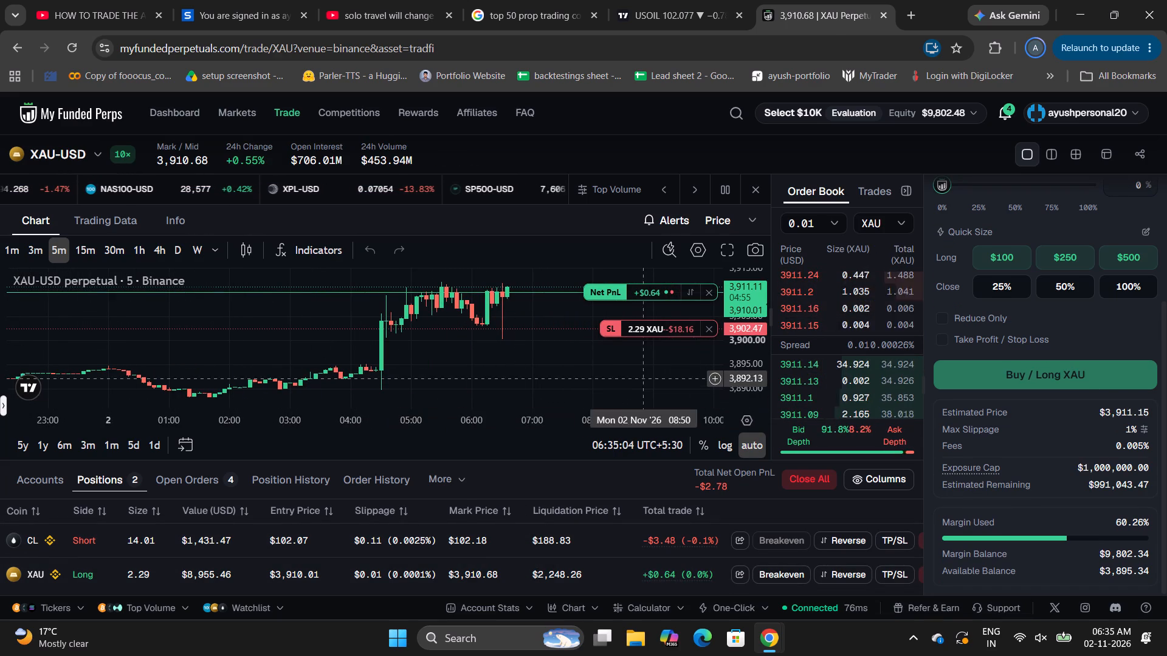
left_click_drag(734, 362, 734, 341)
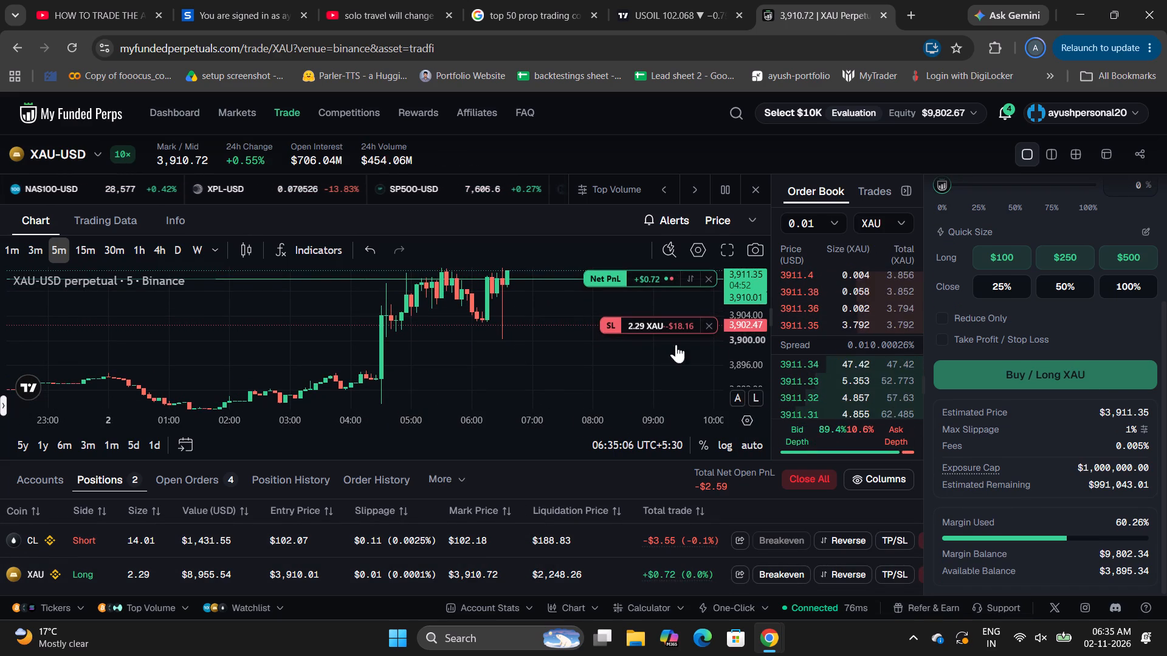
left_click_drag(522, 317, 487, 383)
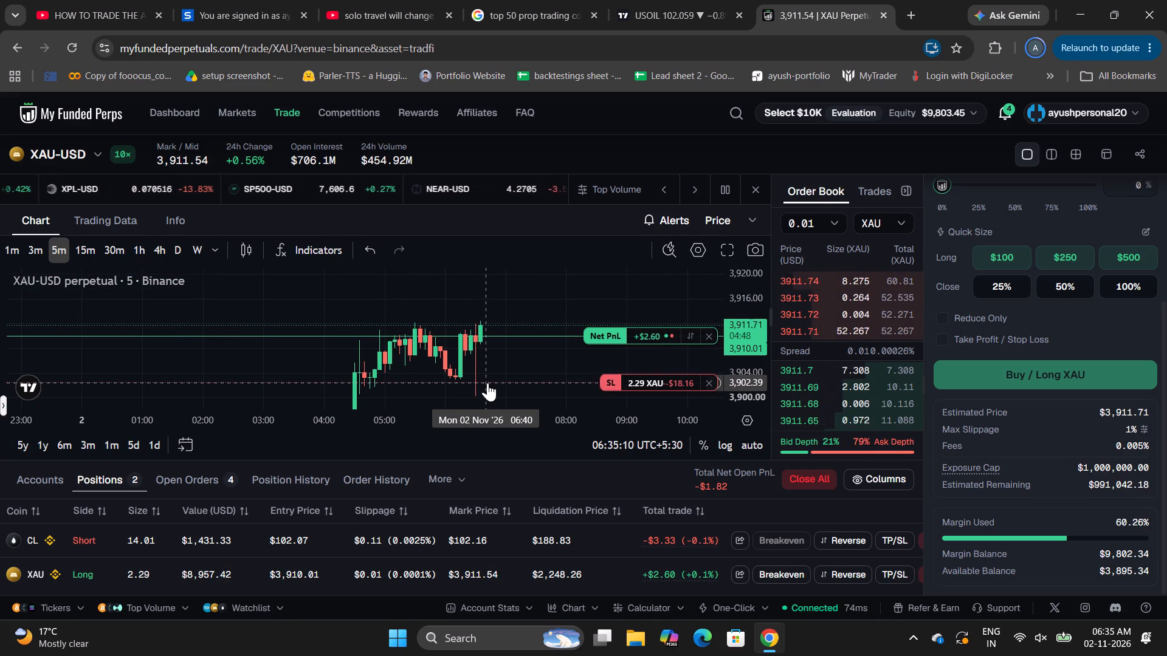
Switch to TradingView and examine recent price action on the XAUUSD 5-minute chart.
left_click(641, 0)
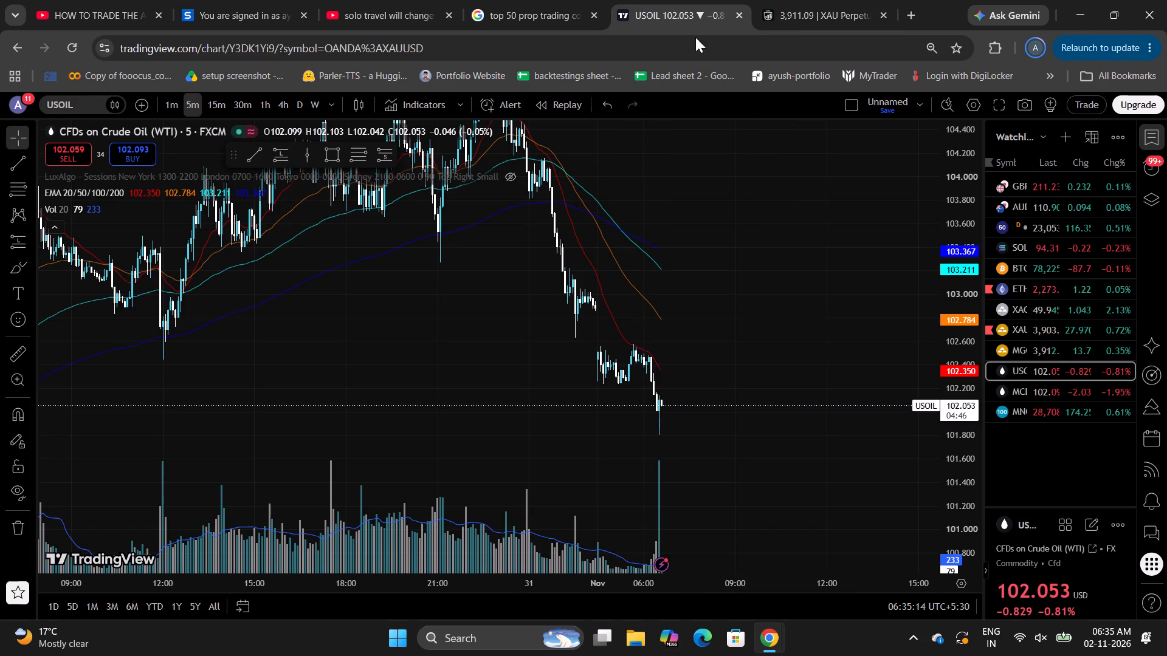
left_click(1052, 331)
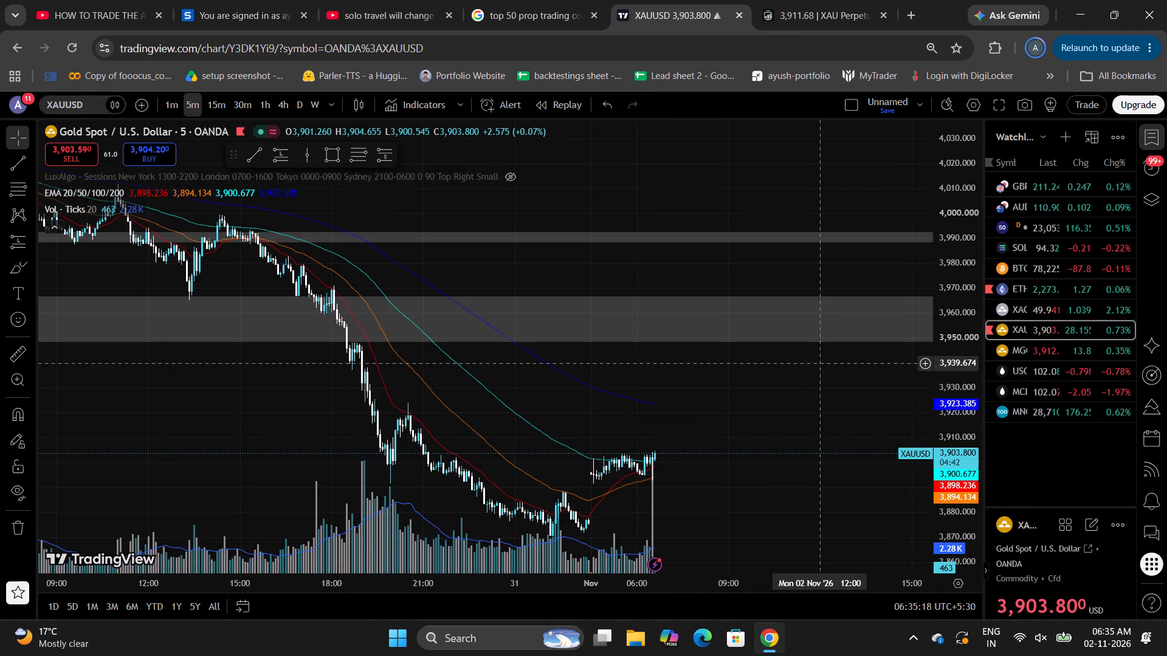
left_click_drag(822, 372, 839, 380)
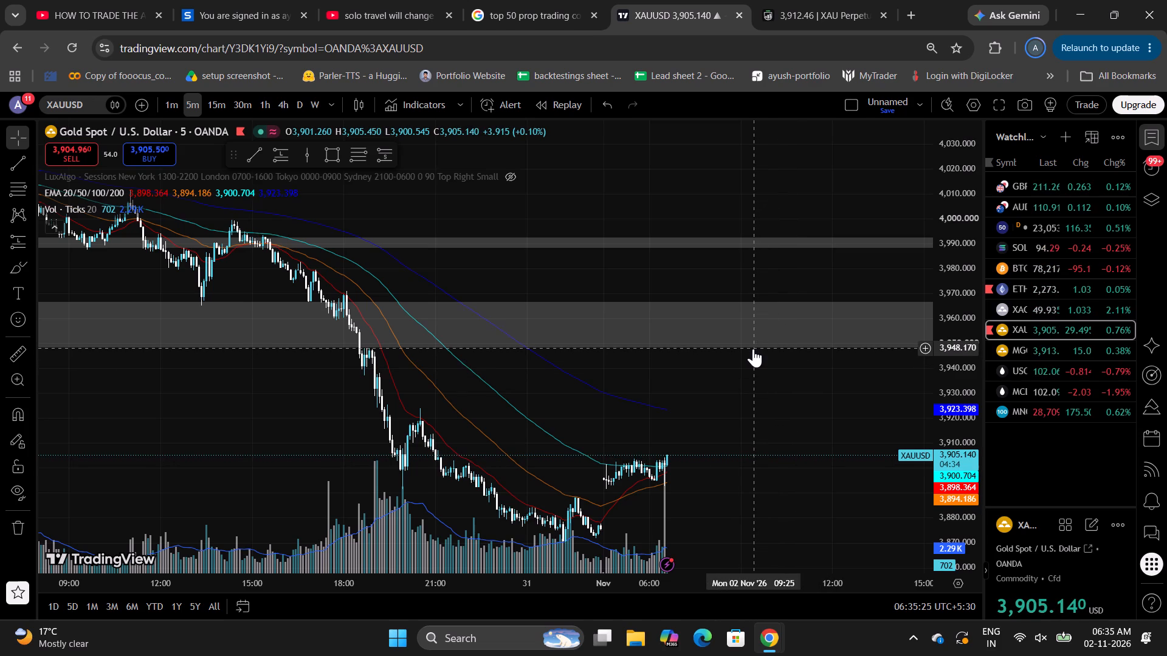
scroll(750, 352, "down", 7)
scroll(750, 352, "up", 2)
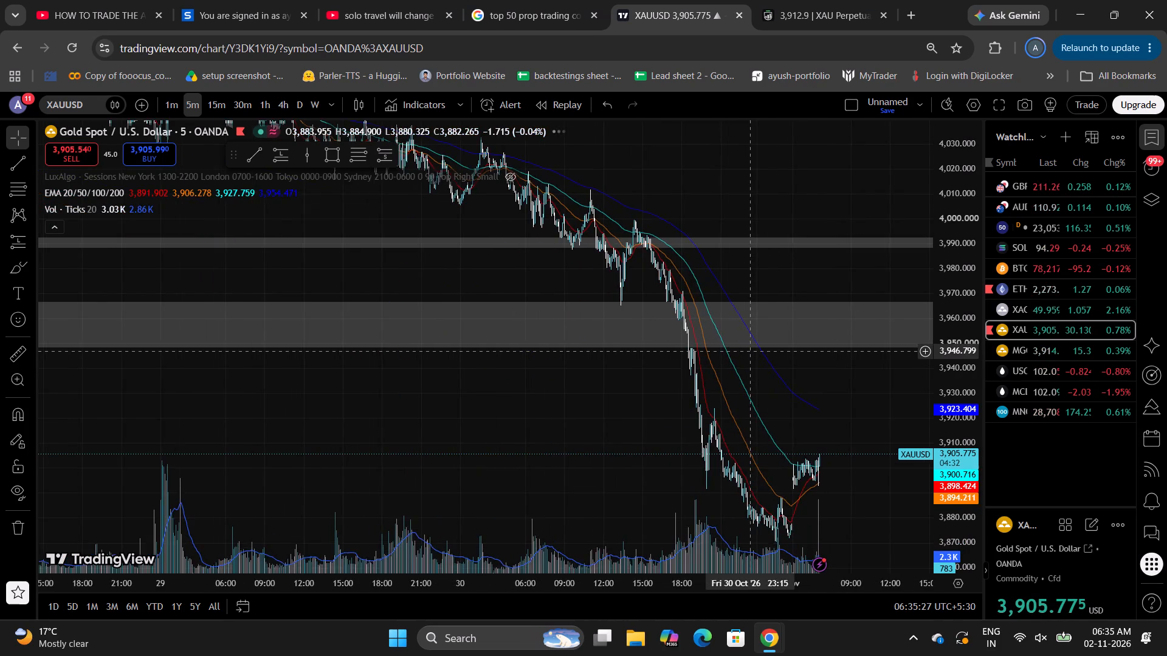
scroll(750, 352, "up", 3)
left_click_drag(775, 417, 703, 420)
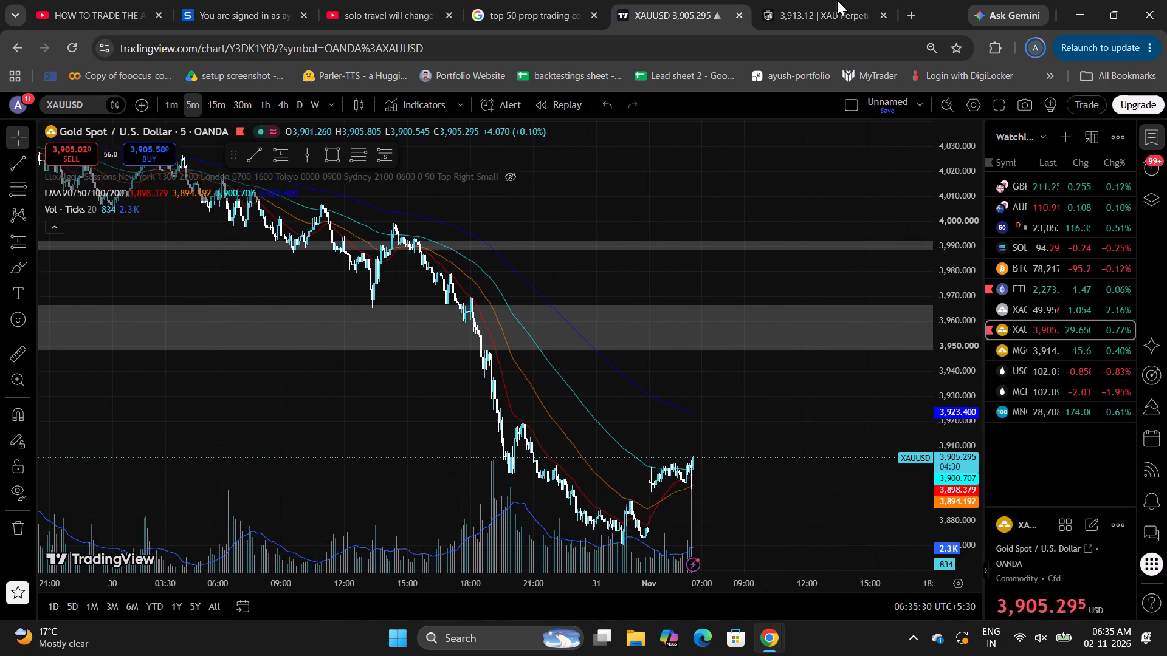
Return to MyFundedPerps and open the NAS100-USD market from the watchlist.
left_click(874, 0)
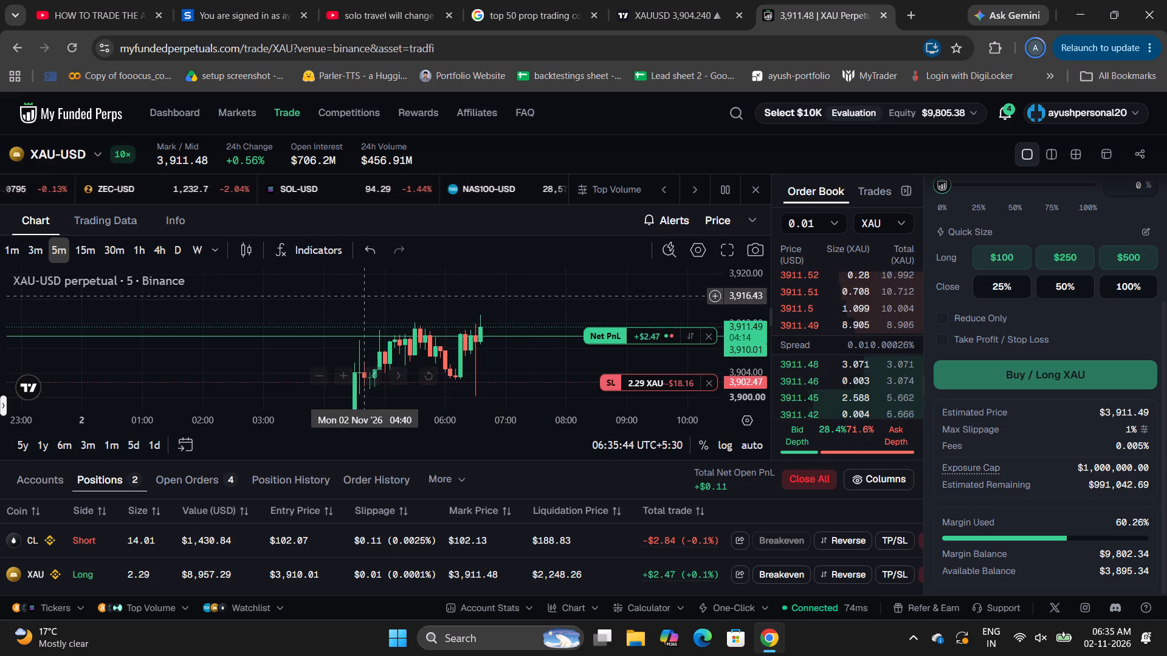
left_click(67, 154)
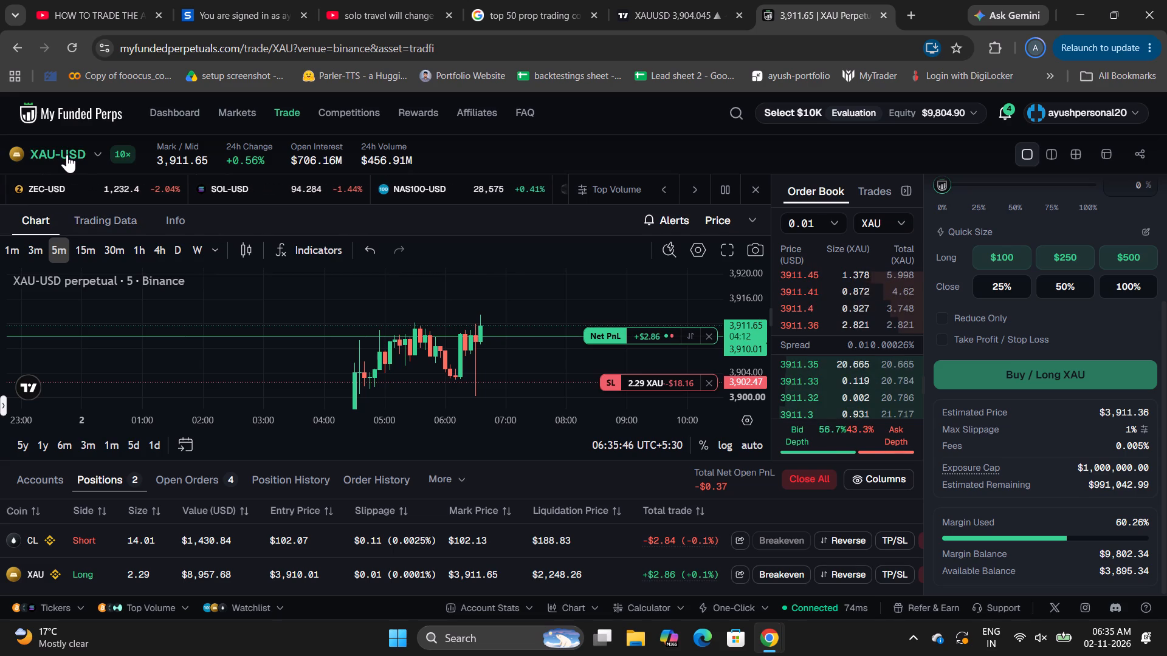
left_click(57, 224)
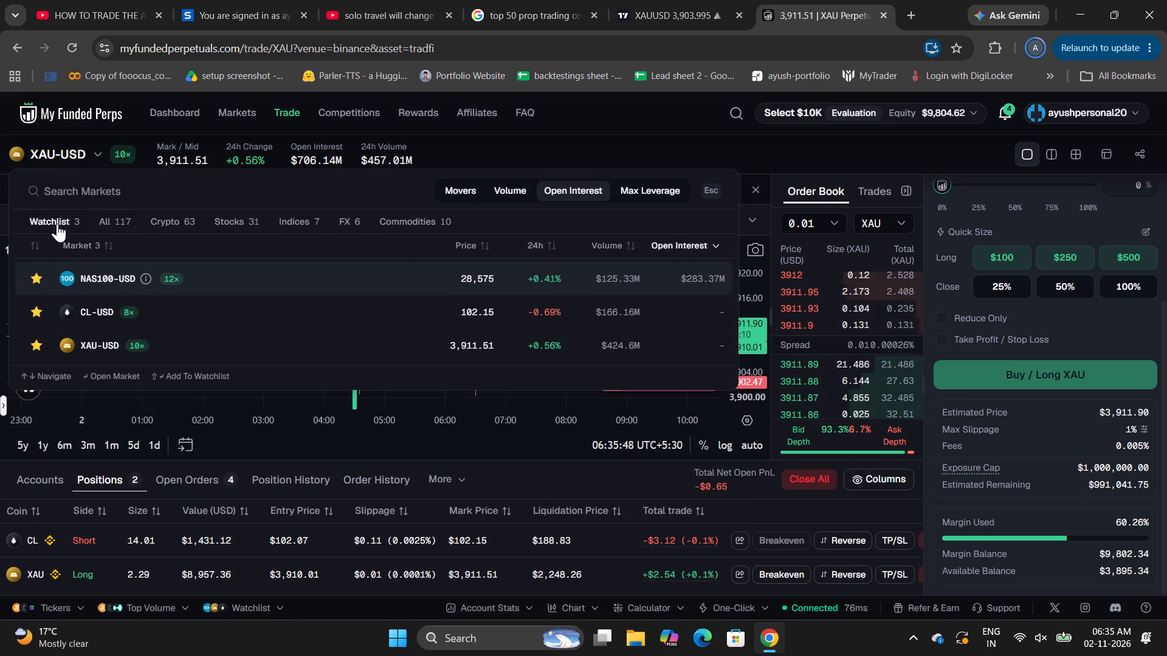
left_click(235, 275)
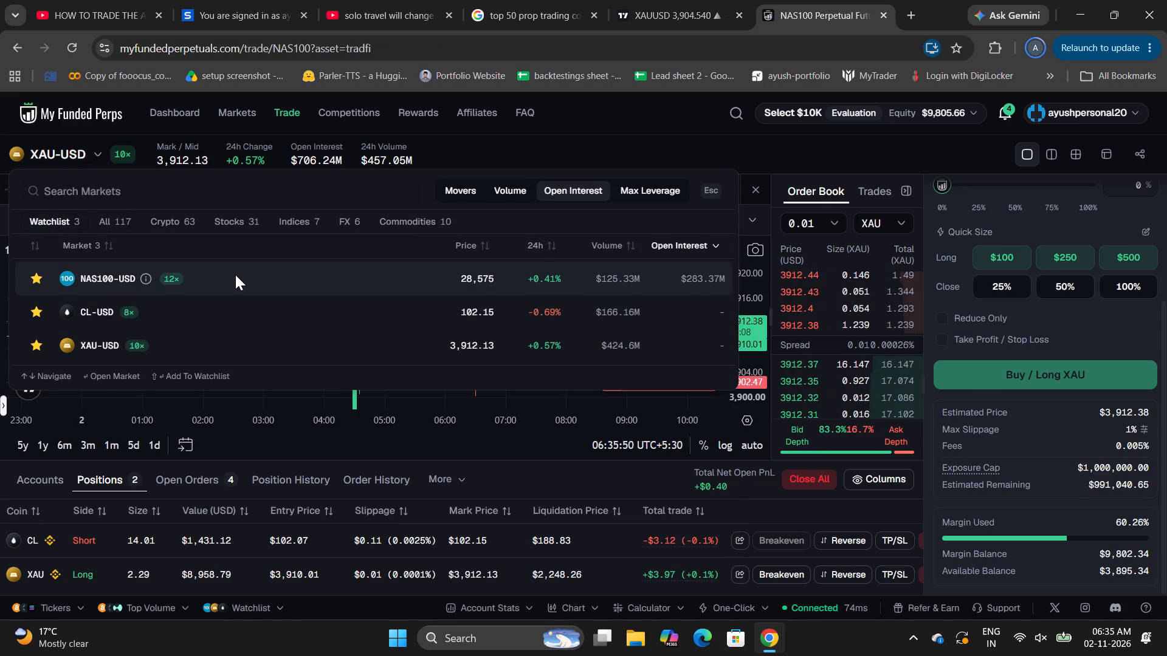
Switch to TradingView and examine the 5-minute charts of Micro E-mini Nasdaq-100 futures and USOIL.
left_click(695, 0)
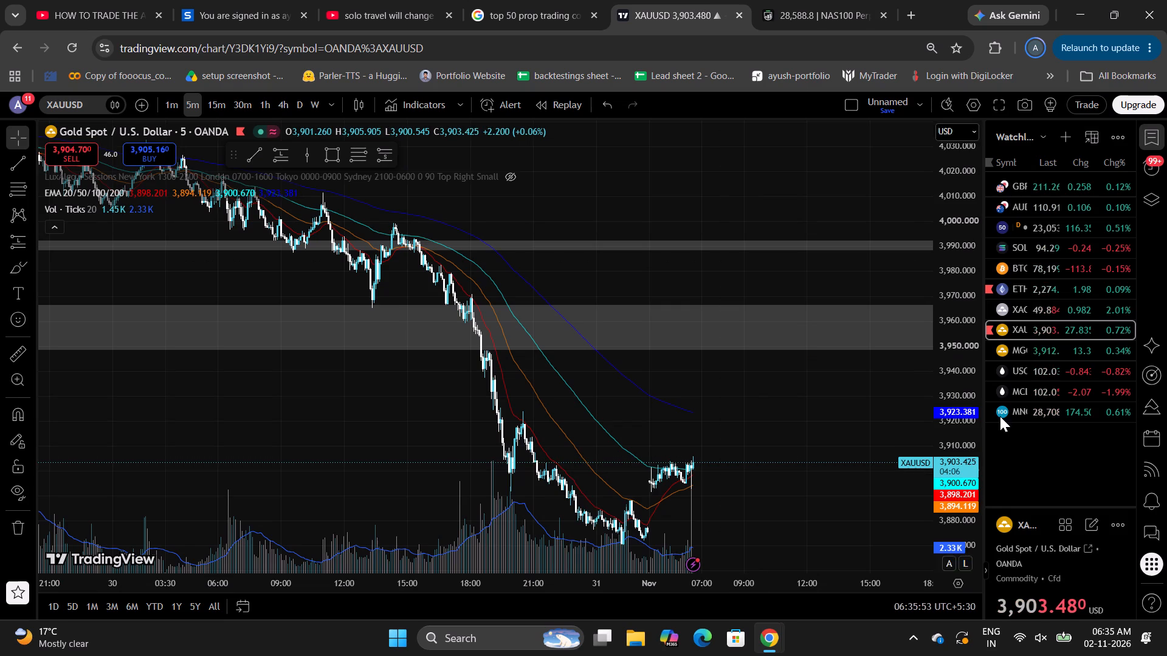
left_click(1056, 414)
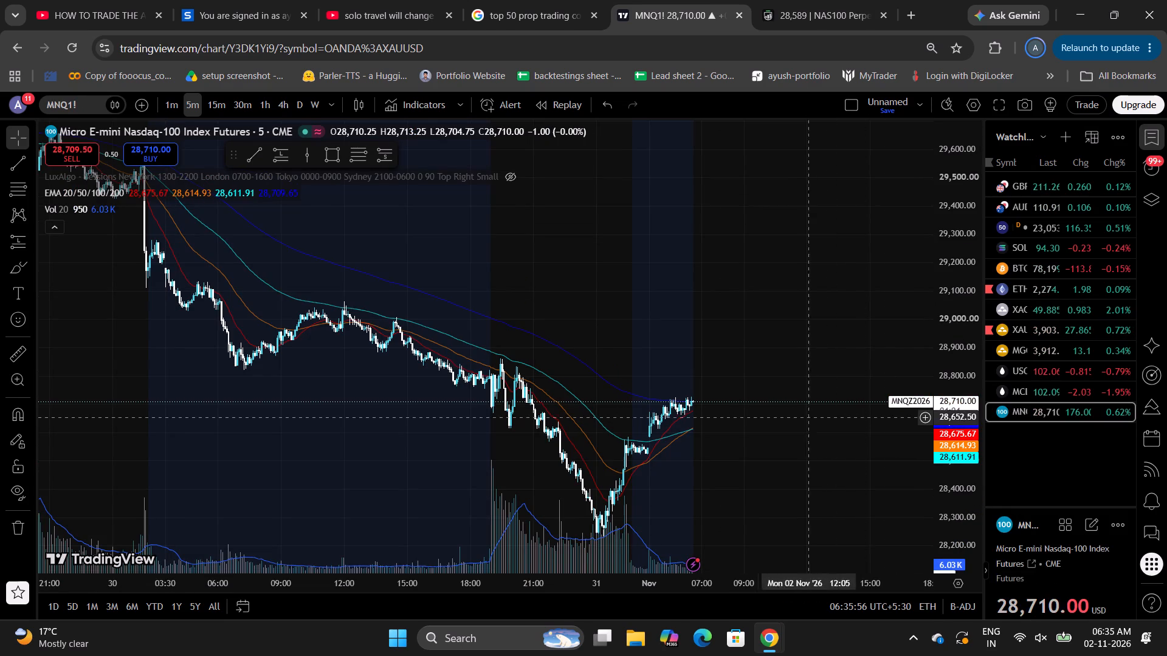
left_click(1036, 372)
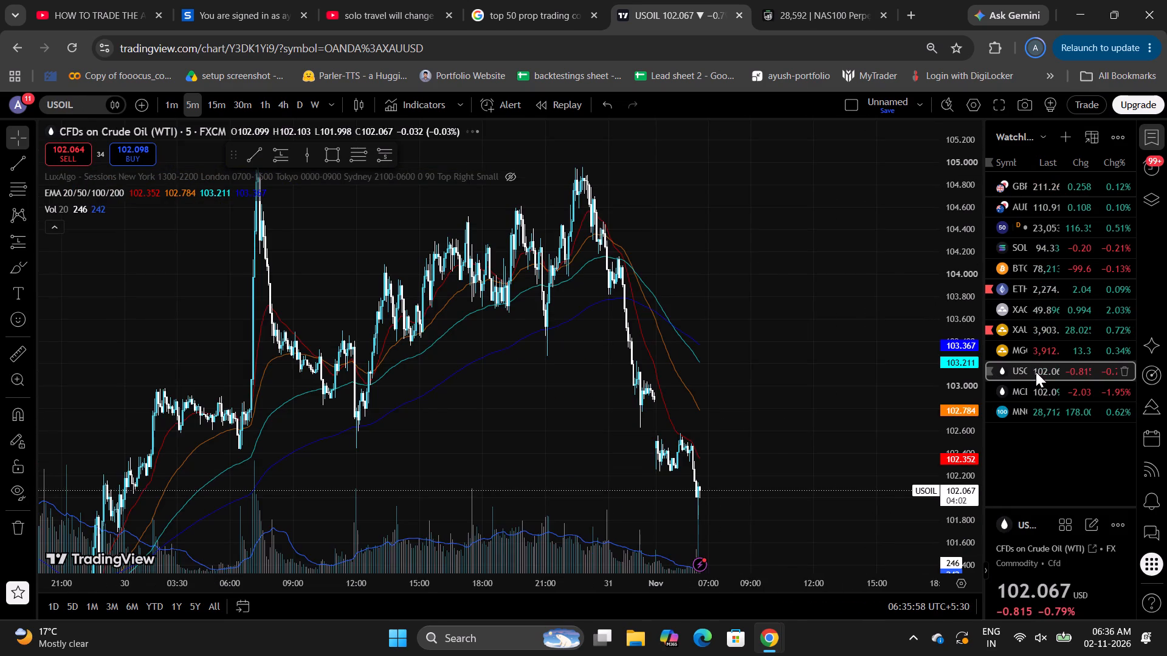
left_click_drag(754, 446, 712, 388)
scroll(712, 388, "up", 2)
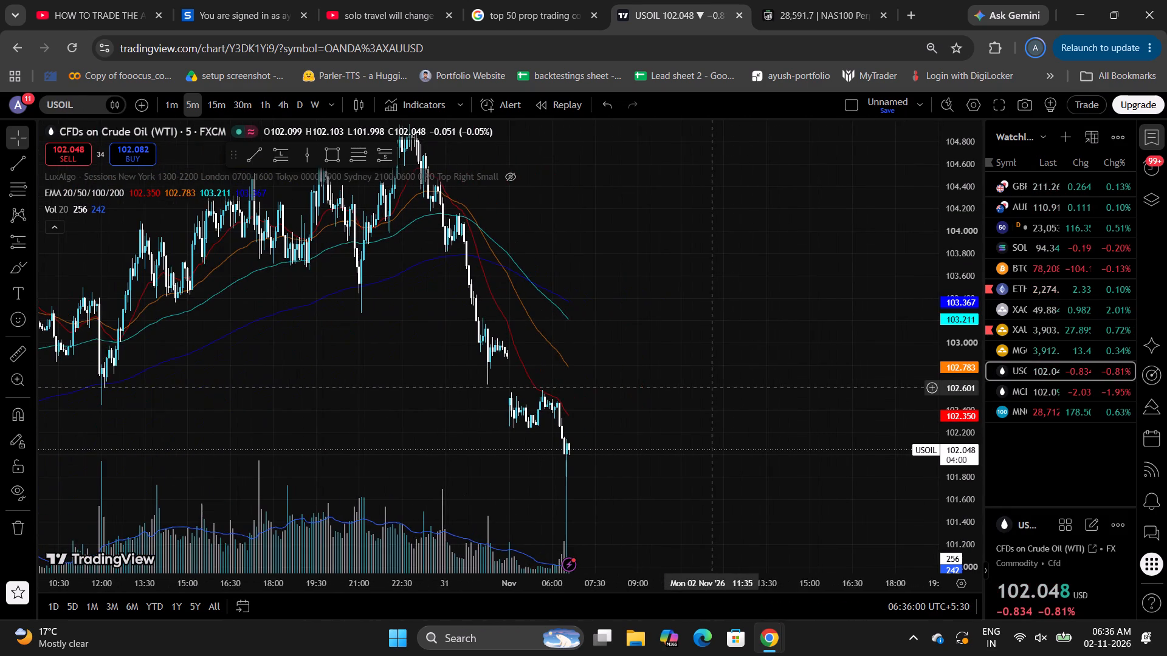
scroll(712, 388, "up", 1)
left_click_drag(666, 384, 853, 333)
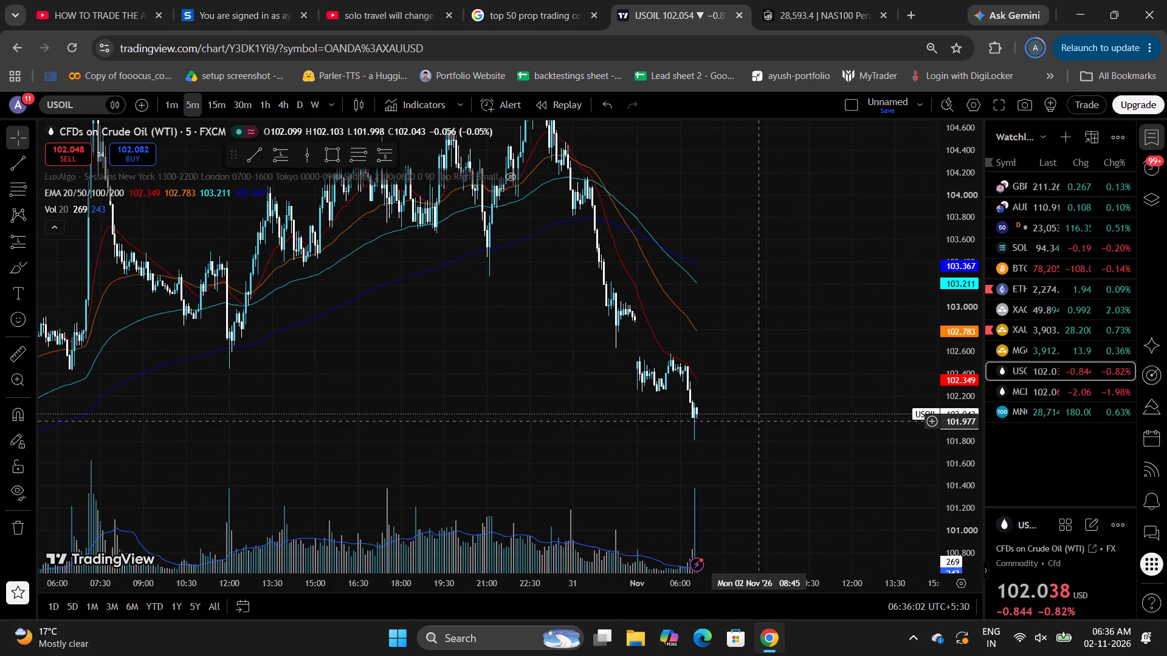
left_click_drag(759, 422, 748, 371)
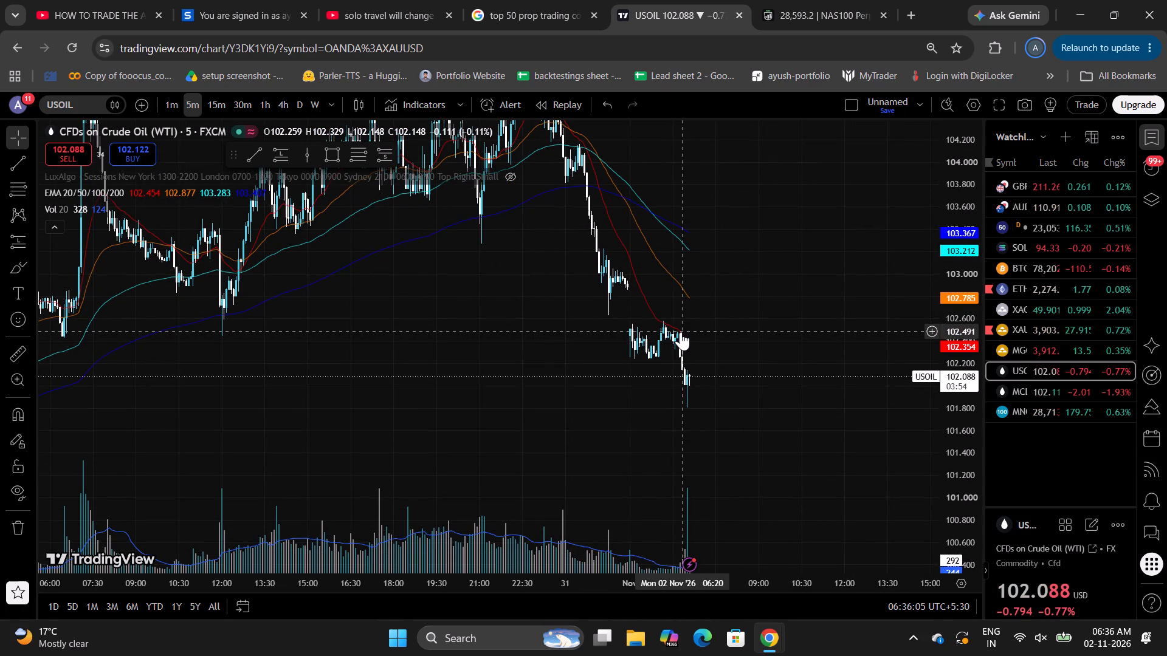
left_click_drag(681, 332, 656, 402)
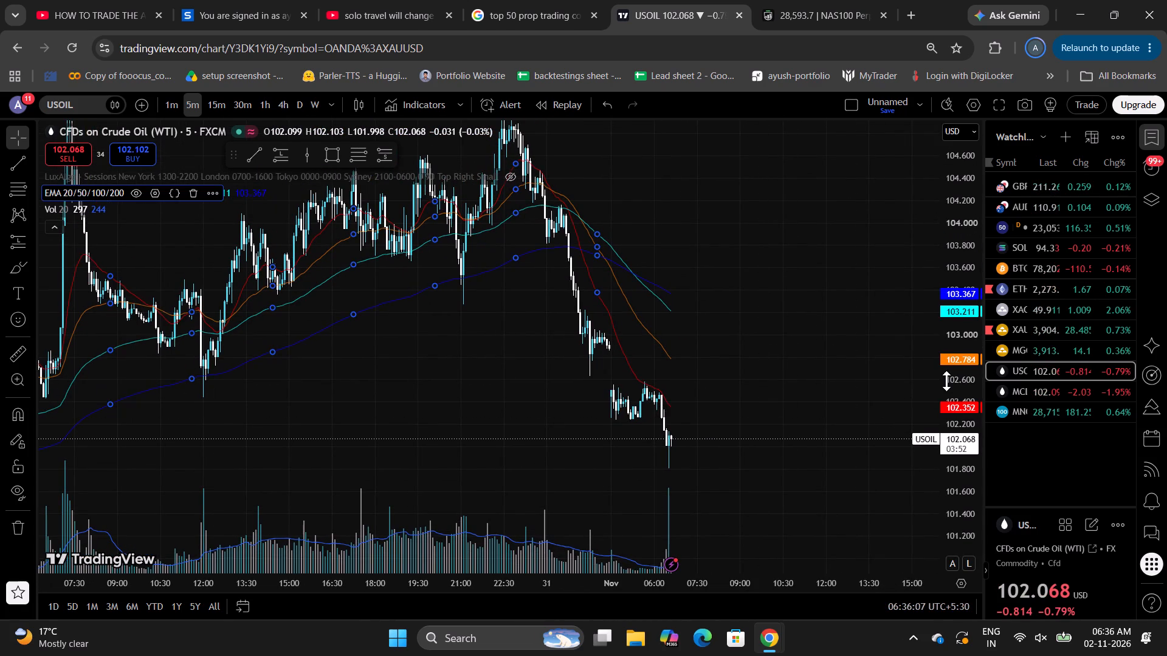
left_click(1071, 406)
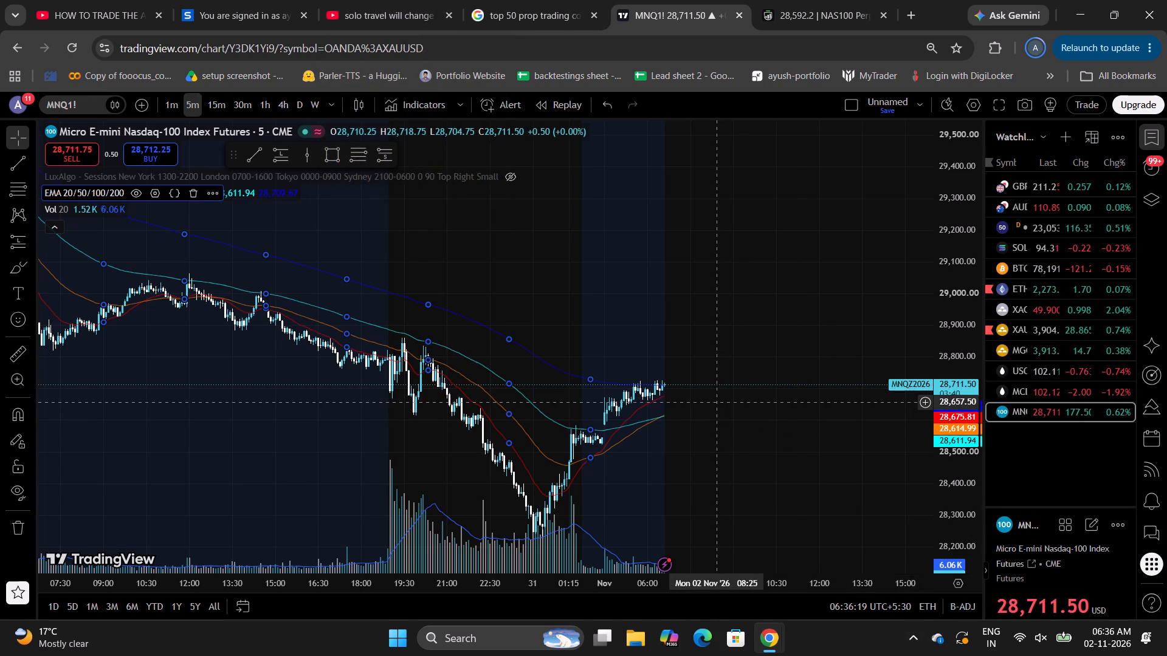
Return to MyFundedPerps, enable take profit/stop loss for the NAS100 long order, and set the stop-loss loss to 0.2%.
left_click(783, 0)
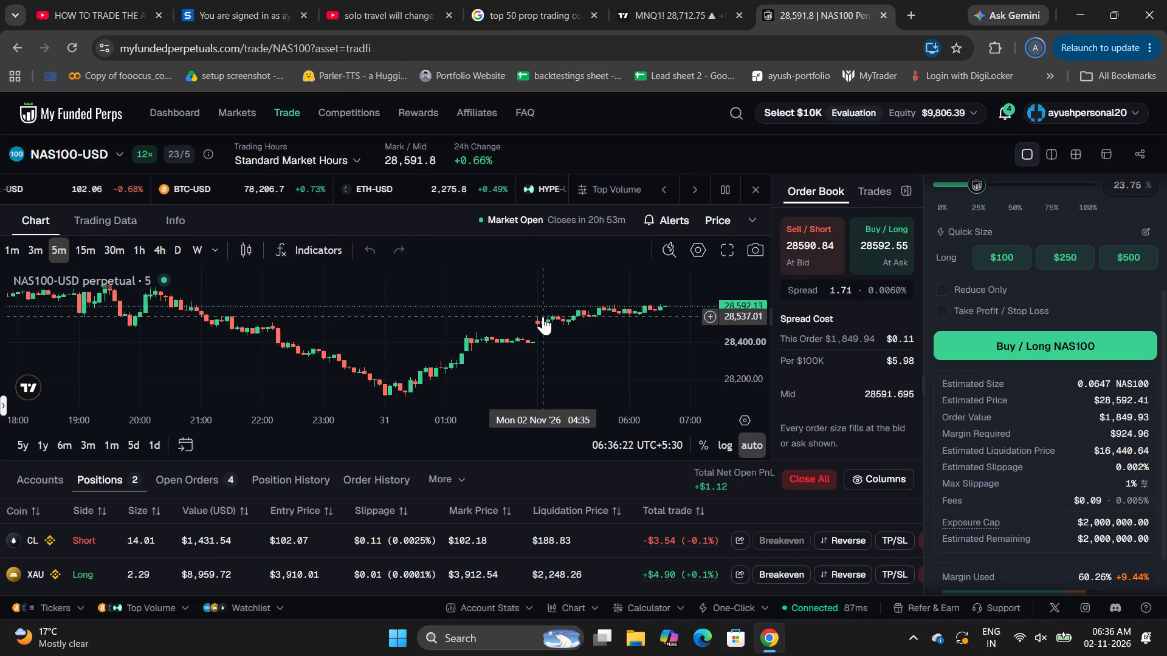
left_click_drag(543, 316, 472, 356)
scroll(1039, 261, "up", 3)
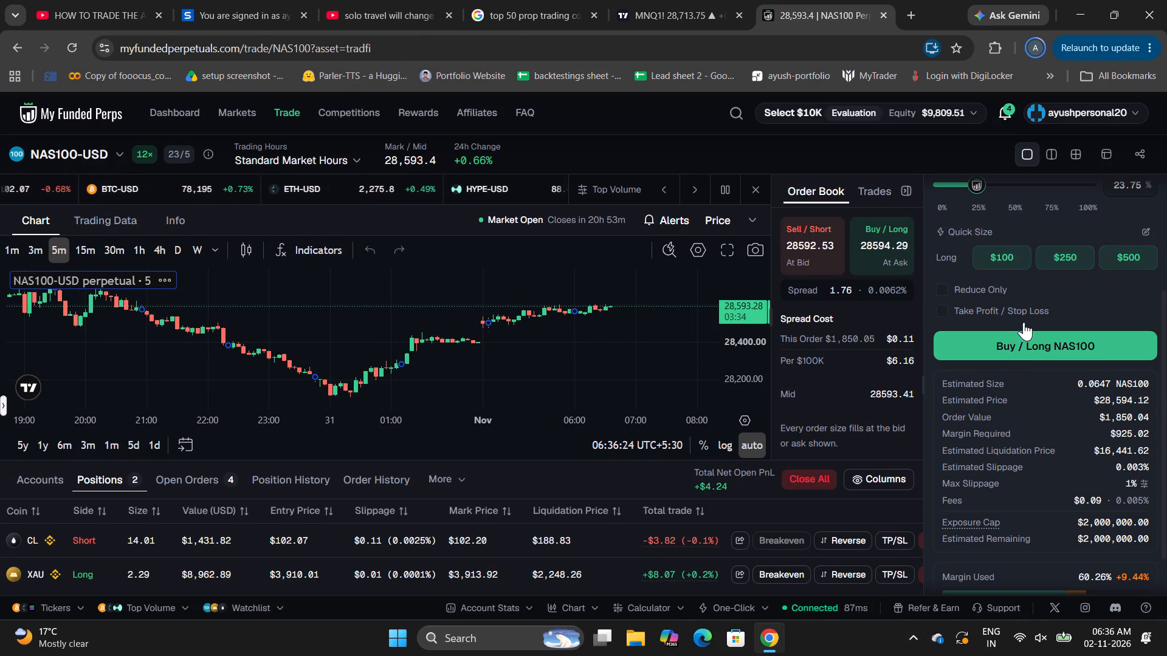
left_click(1003, 310)
scroll(1003, 310, "up", 1)
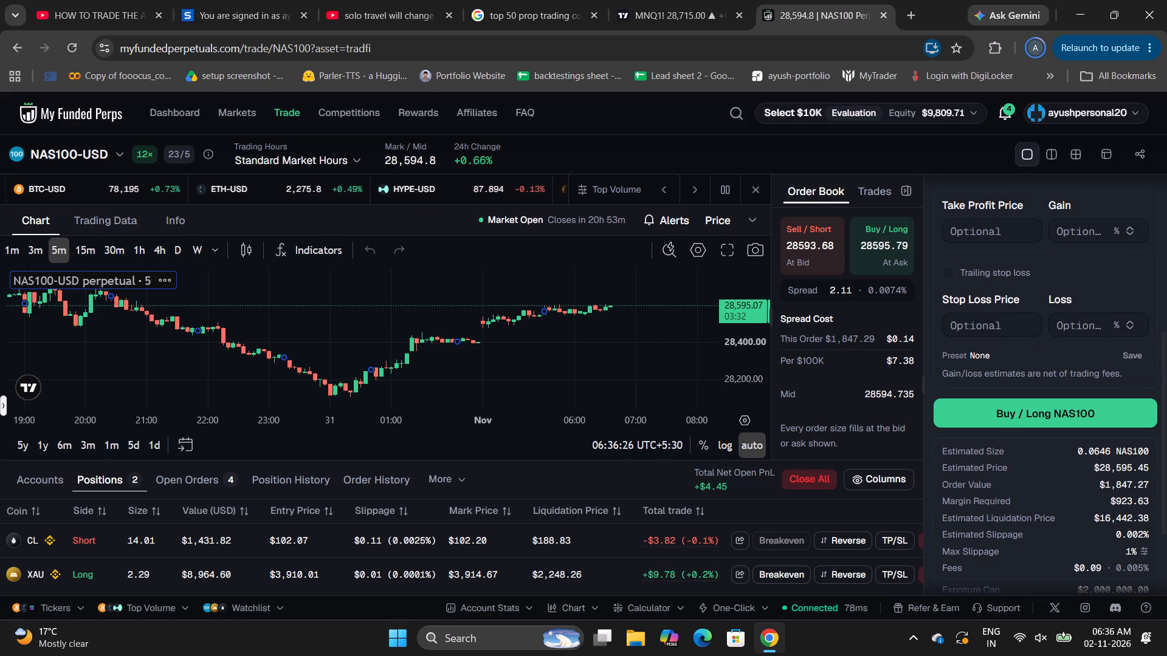
left_click(1060, 323)
type("0.2")
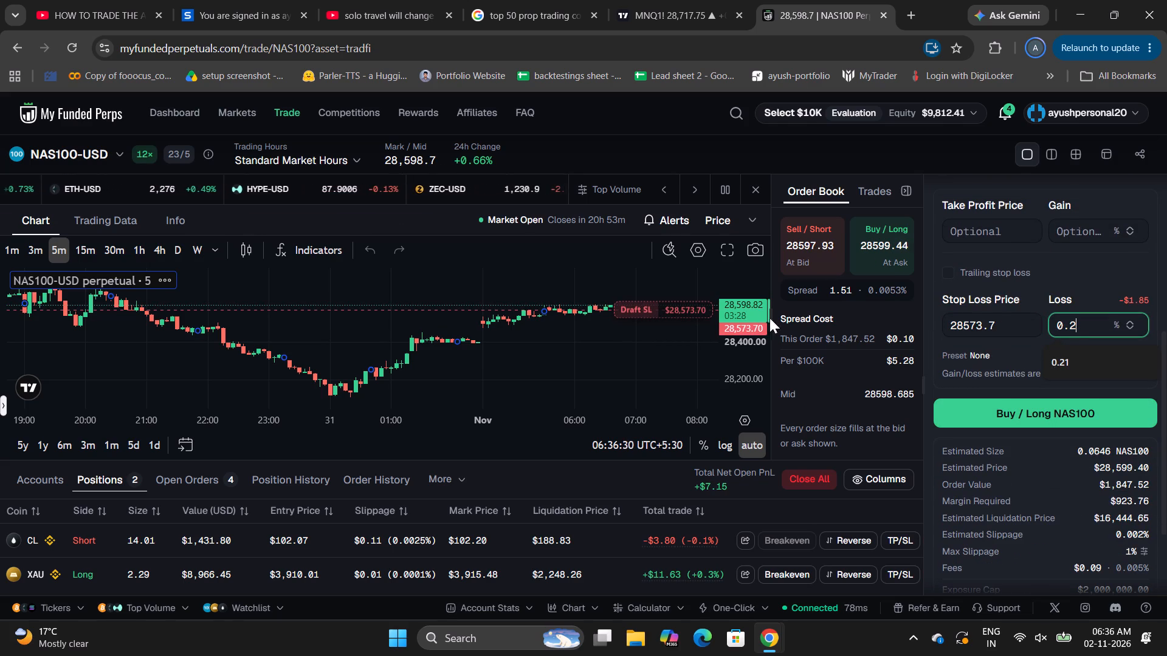
Review the draft stop-loss against recent NAS100 price action and set the order's stop-loss loss to 0.5%.
left_click(746, 322)
left_click_drag(731, 316, 714, 234)
left_click_drag(565, 369, 447, 487)
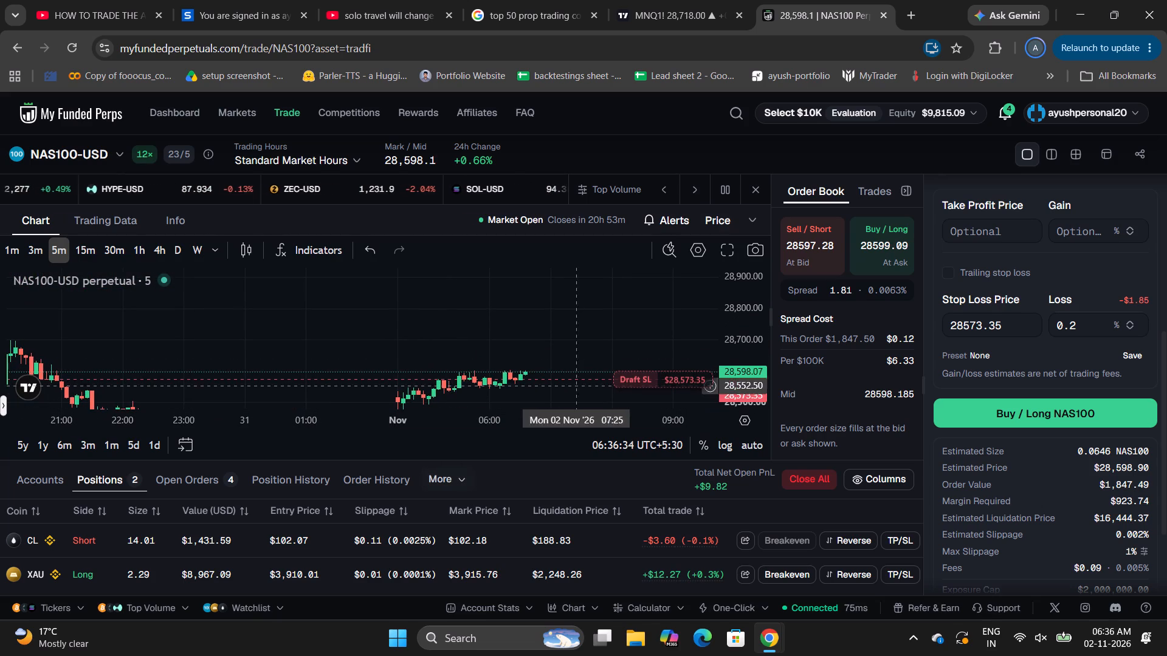
left_click_drag(614, 324, 614, 284)
scroll(614, 284, "down", 2)
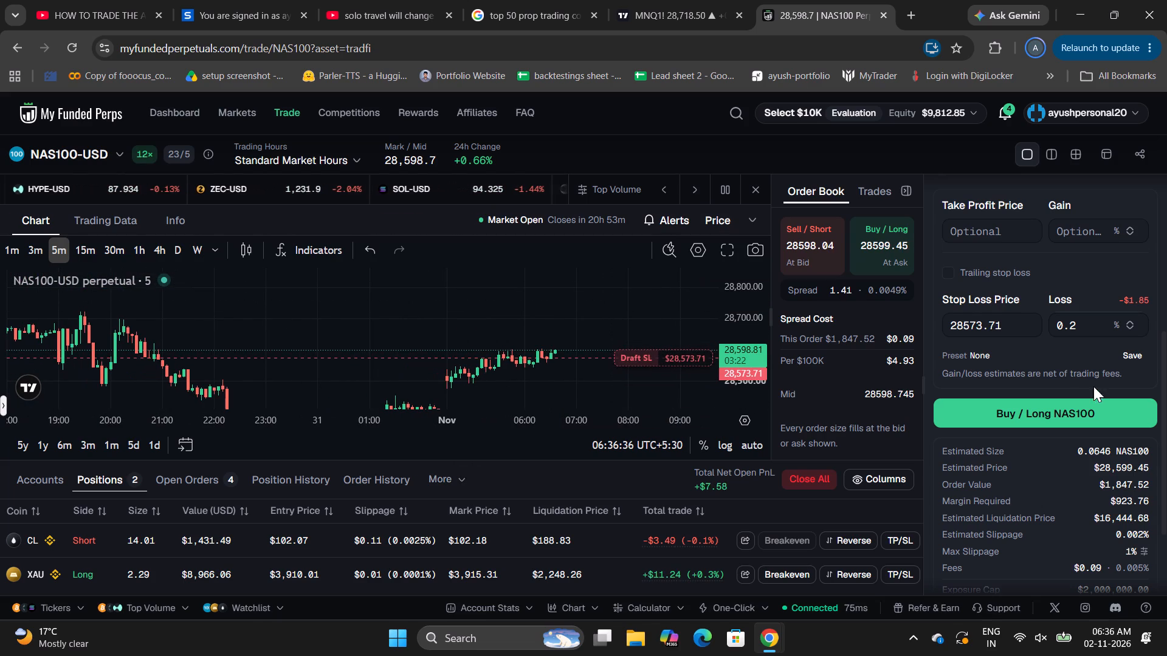
left_click(1089, 329)
key("BackSpace")
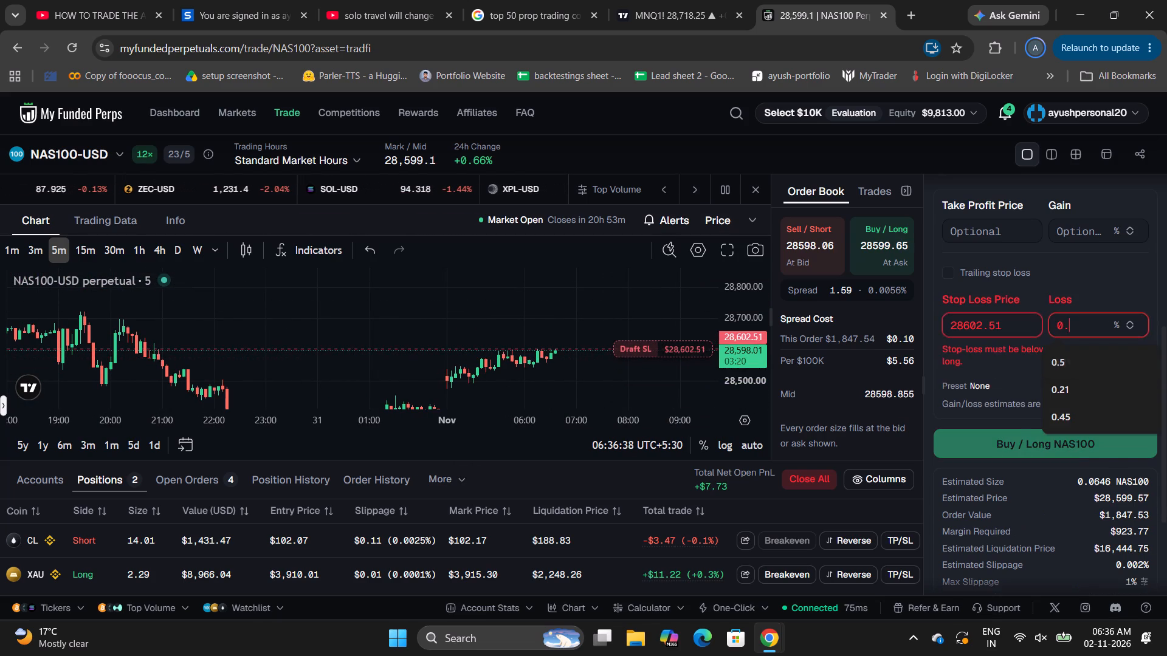
key("5")
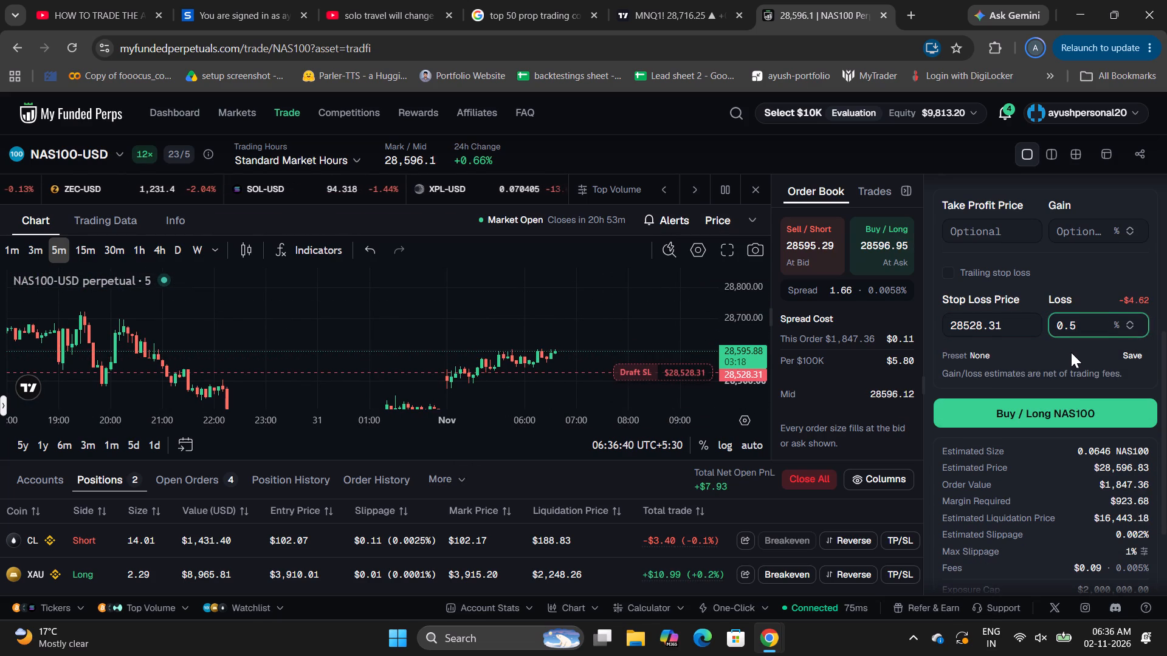
Set the NAS100 long order's take-profit gain to 2%.
scroll(1072, 352, "up", 1)
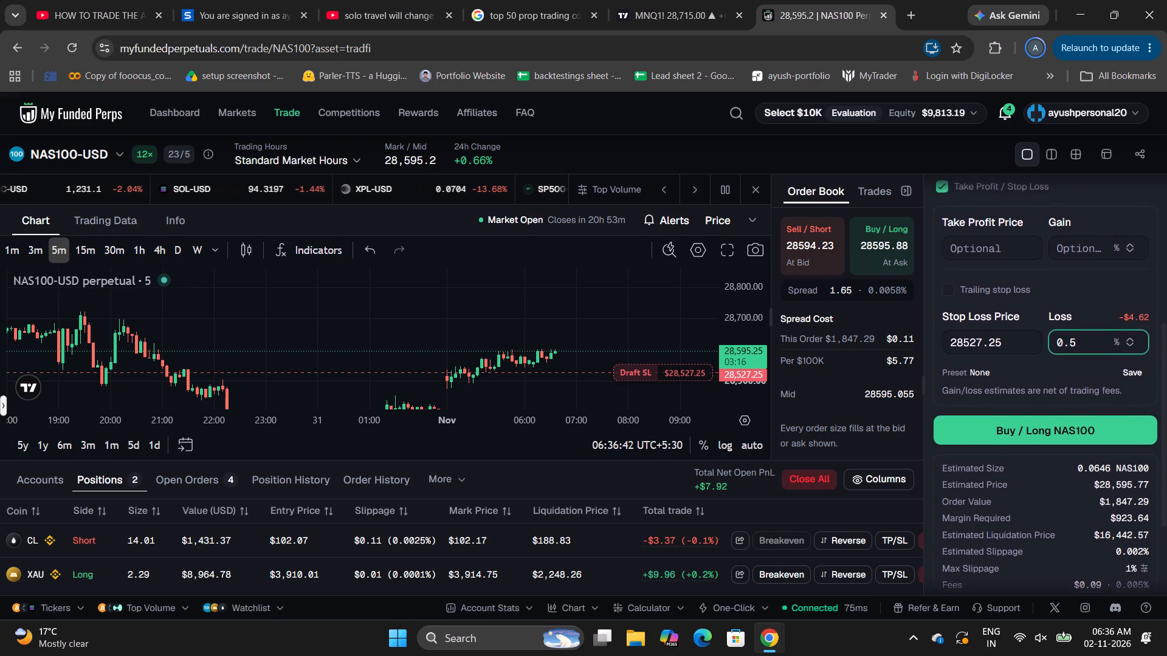
scroll(1072, 352, "up", 1)
left_click(1075, 311)
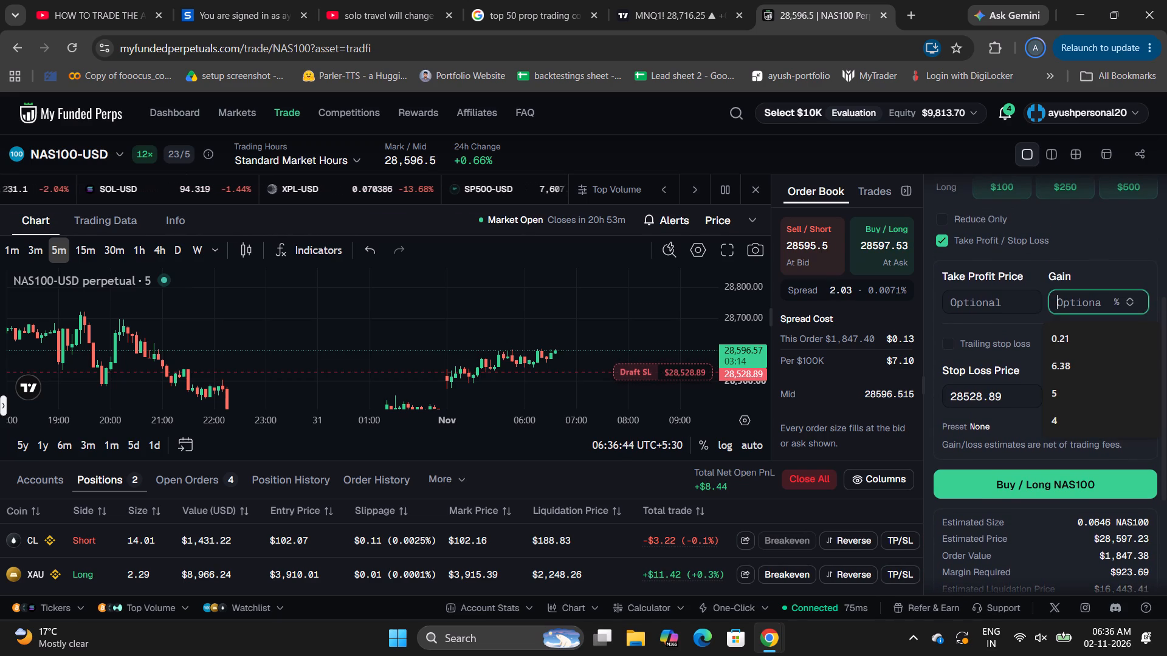
key("2")
left_click(1075, 311)
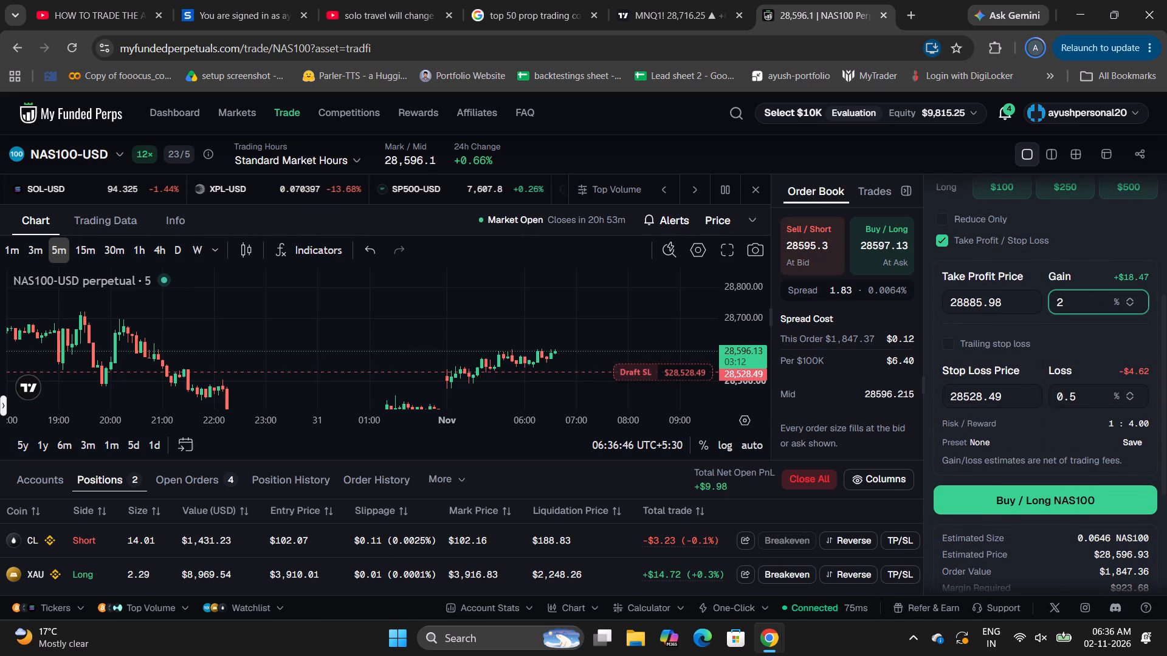
Check the draft take-profit and stop-loss levels on the chart, and submit the NAS100 market buy order.
left_click_drag(730, 315, 731, 343)
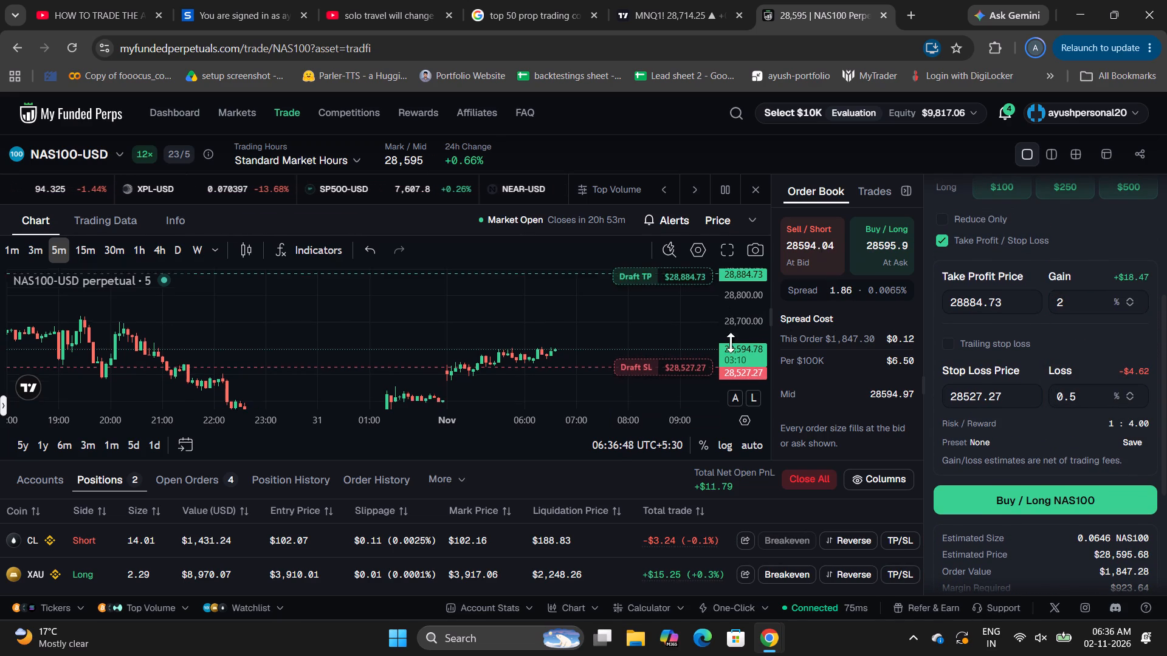
left_click_drag(731, 343, 730, 358)
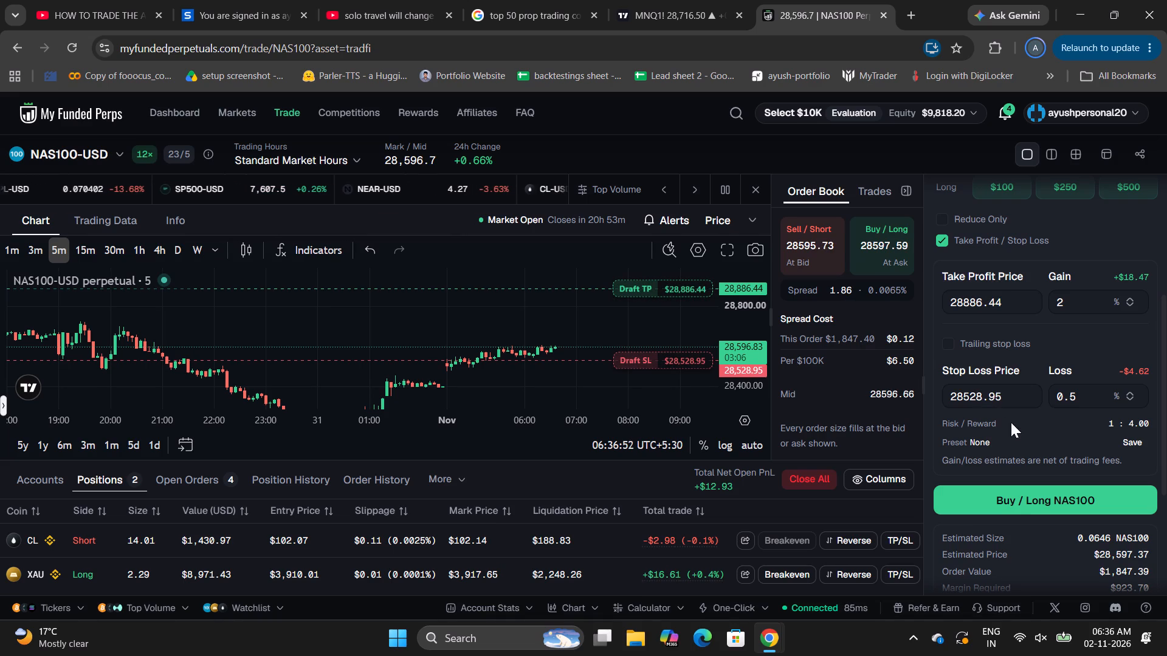
left_click(999, 491)
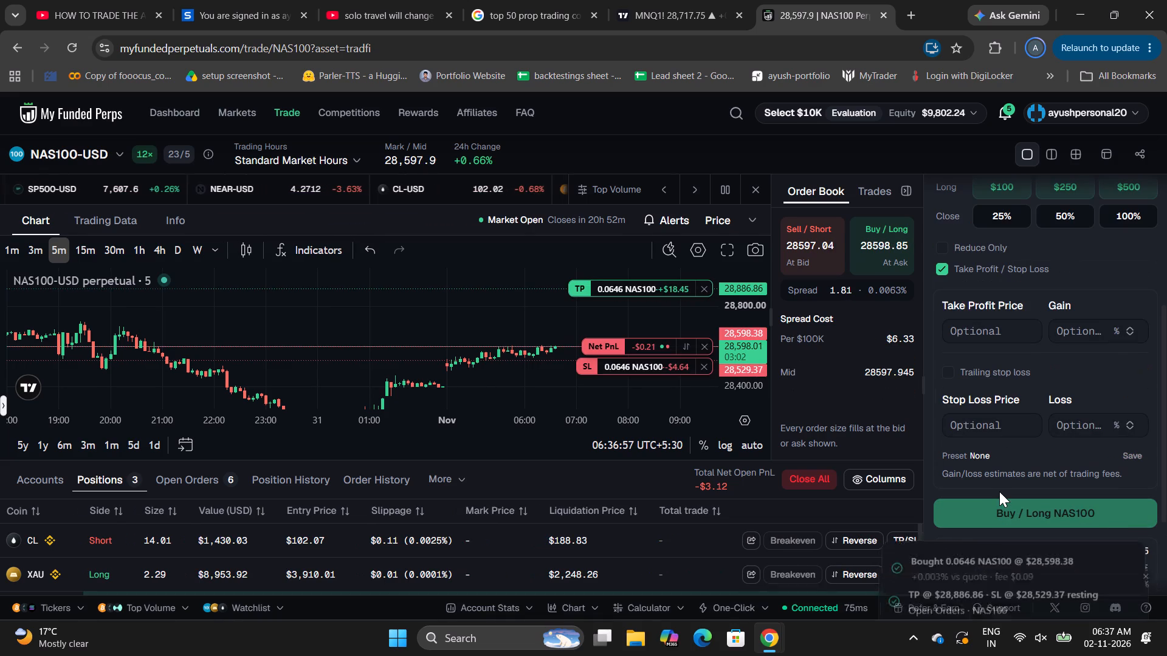
Lower the NAS100 long's take-profit level on the chart to $28,846.53.
left_click_drag(521, 333, 480, 340)
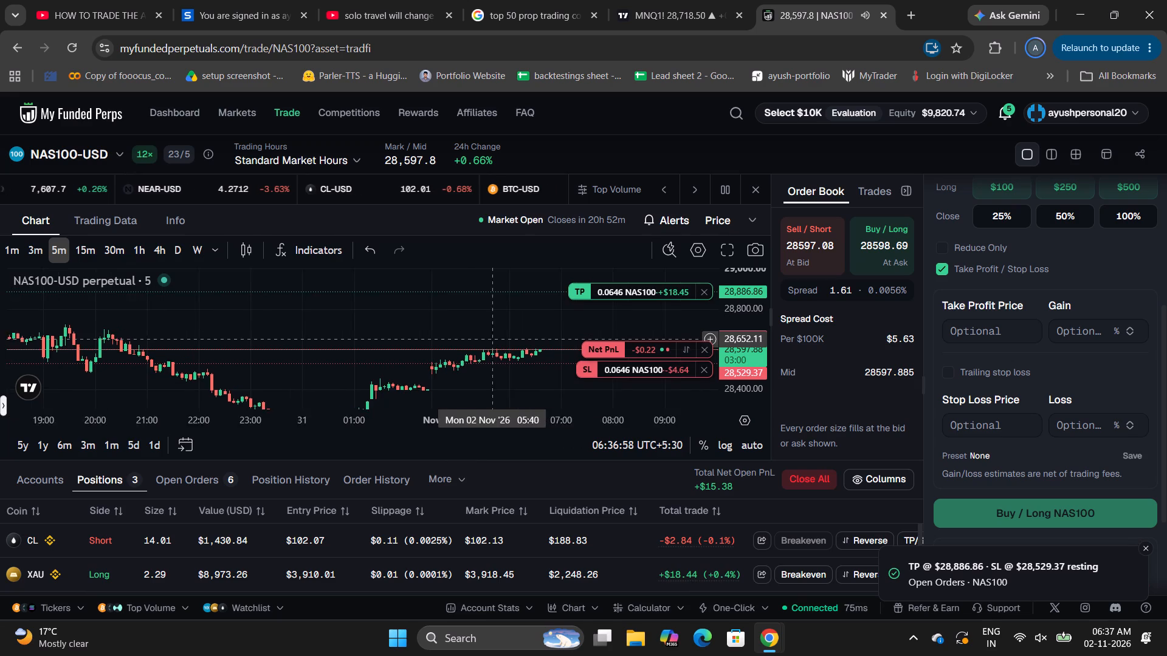
left_click_drag(480, 340, 473, 340)
left_click_drag(736, 378, 720, 318)
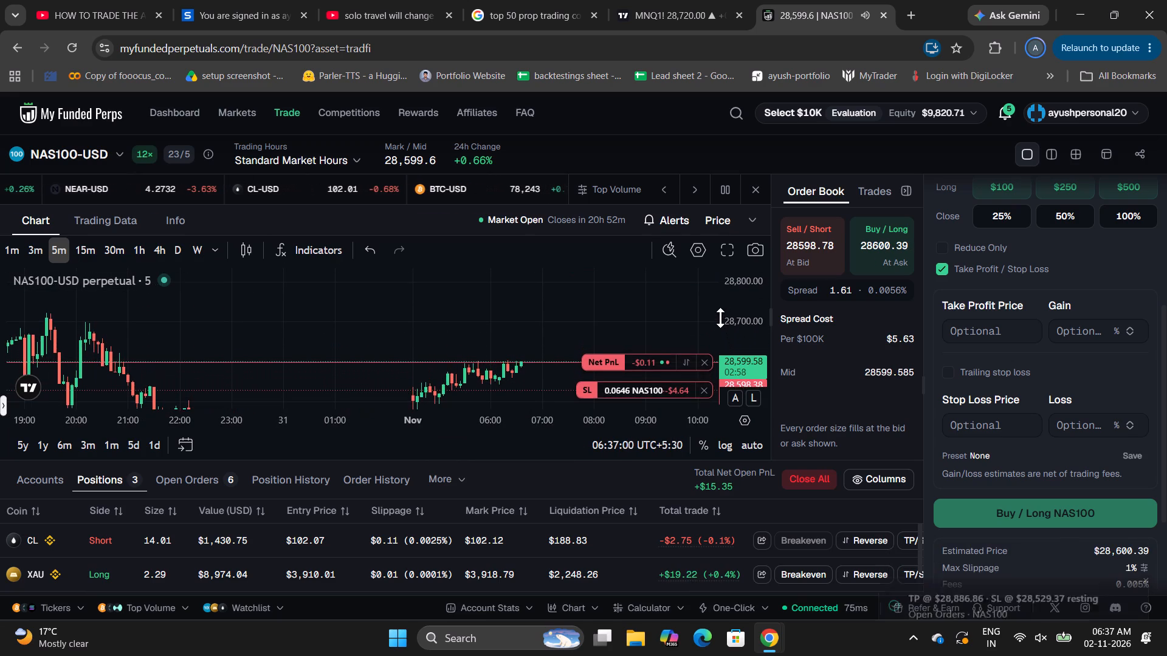
left_click_drag(720, 318, 719, 319)
left_click_drag(742, 316, 752, 378)
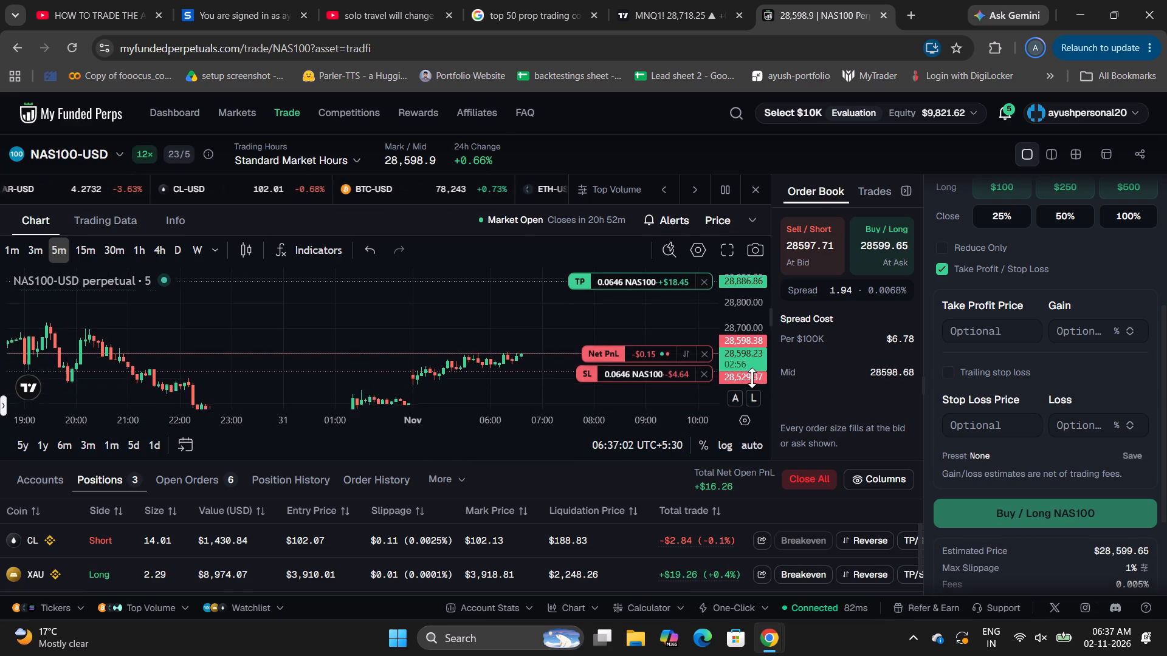
left_click_drag(752, 378, 751, 375)
left_click_drag(619, 298, 605, 300)
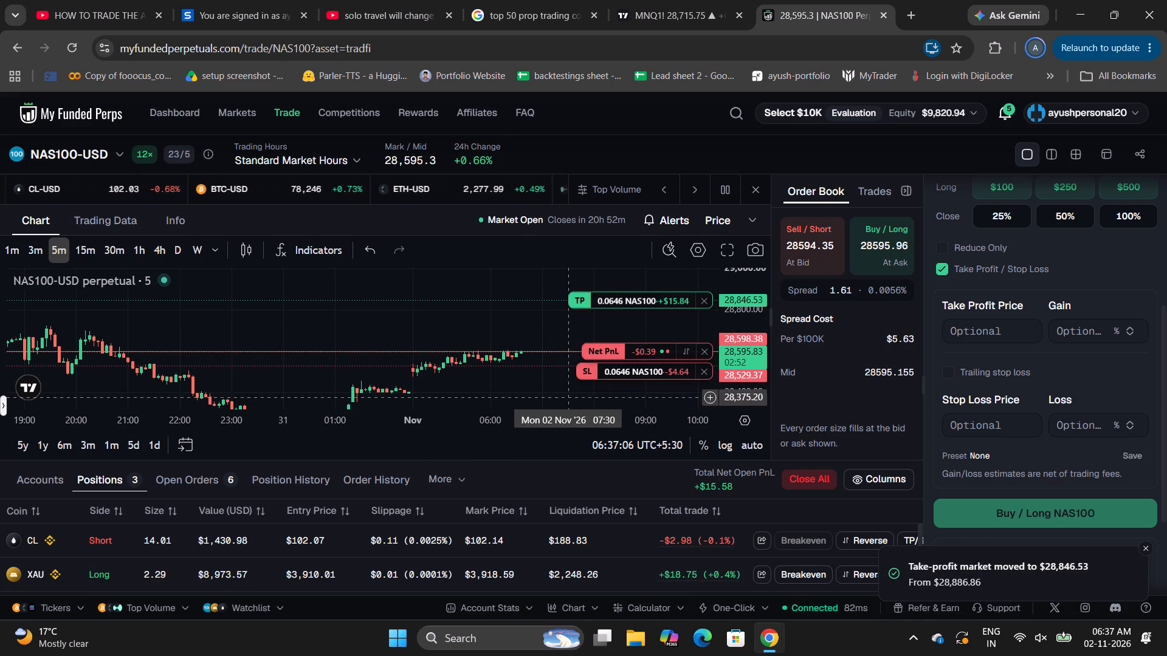
Open the XAU-USD market from the open positions and examine its 5-minute chart, dismissing the Windows Update restart notice.
left_click(466, 567)
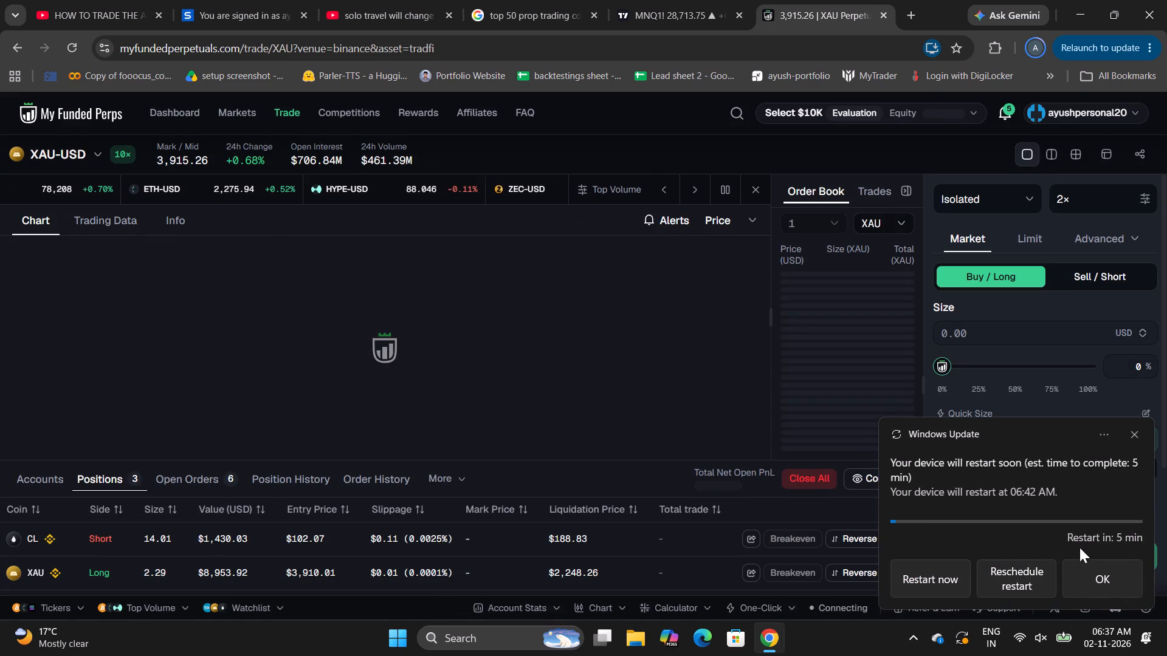
left_click(1104, 576)
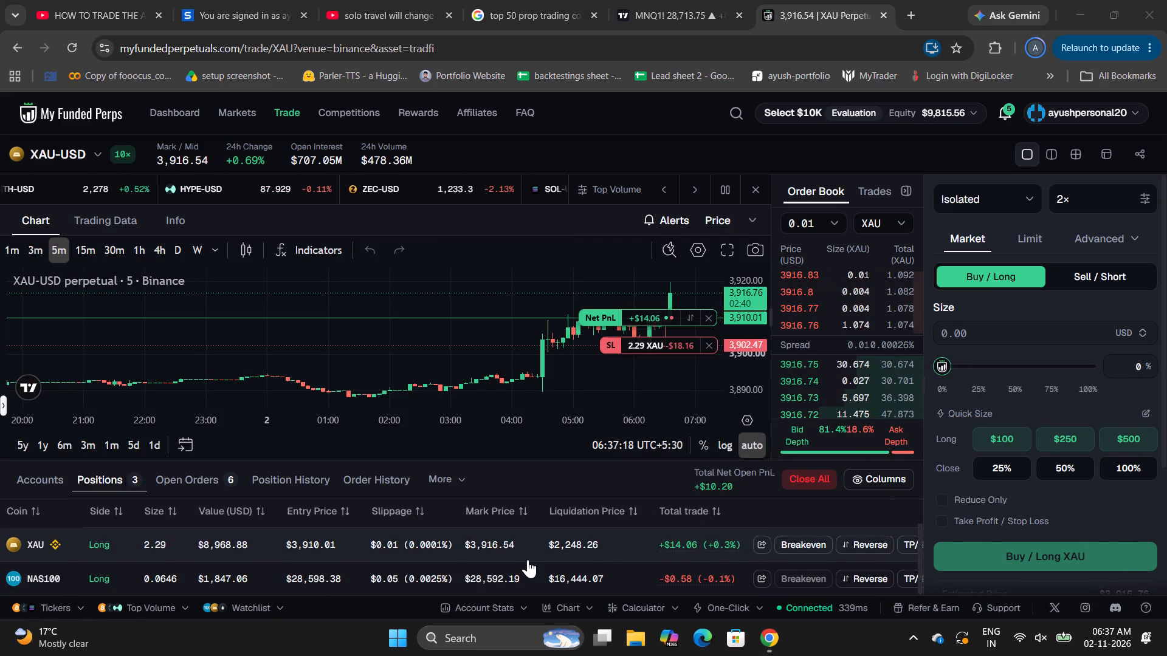
scroll(528, 559, "down", 2)
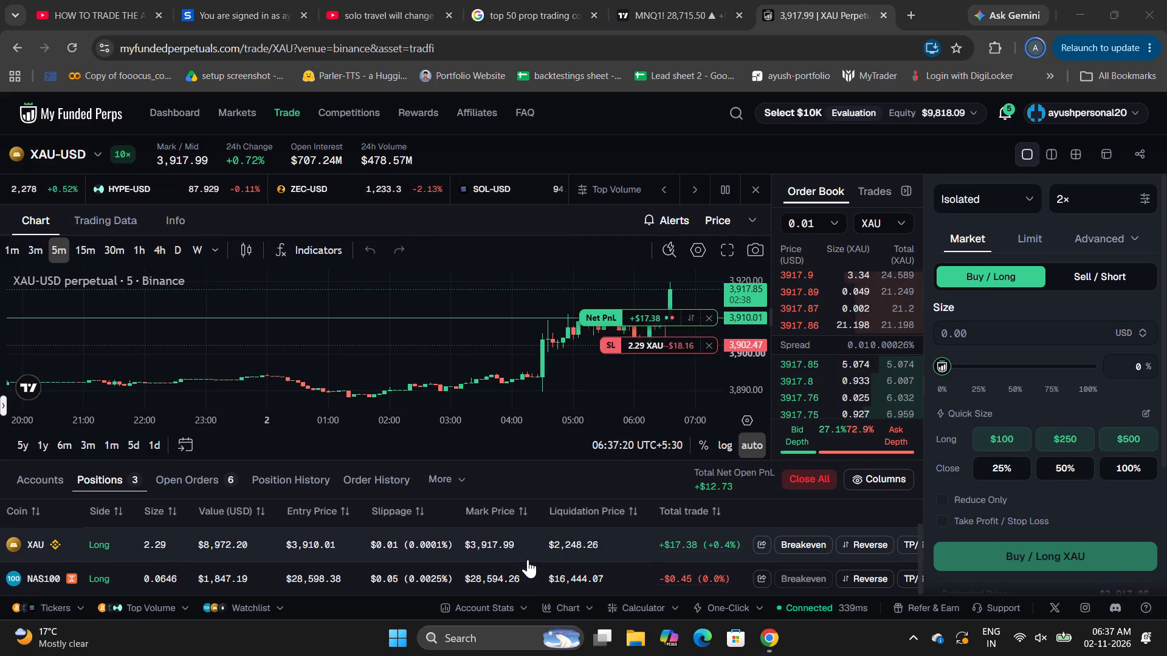
scroll(528, 559, "down", 1)
left_click_drag(644, 386, 566, 448)
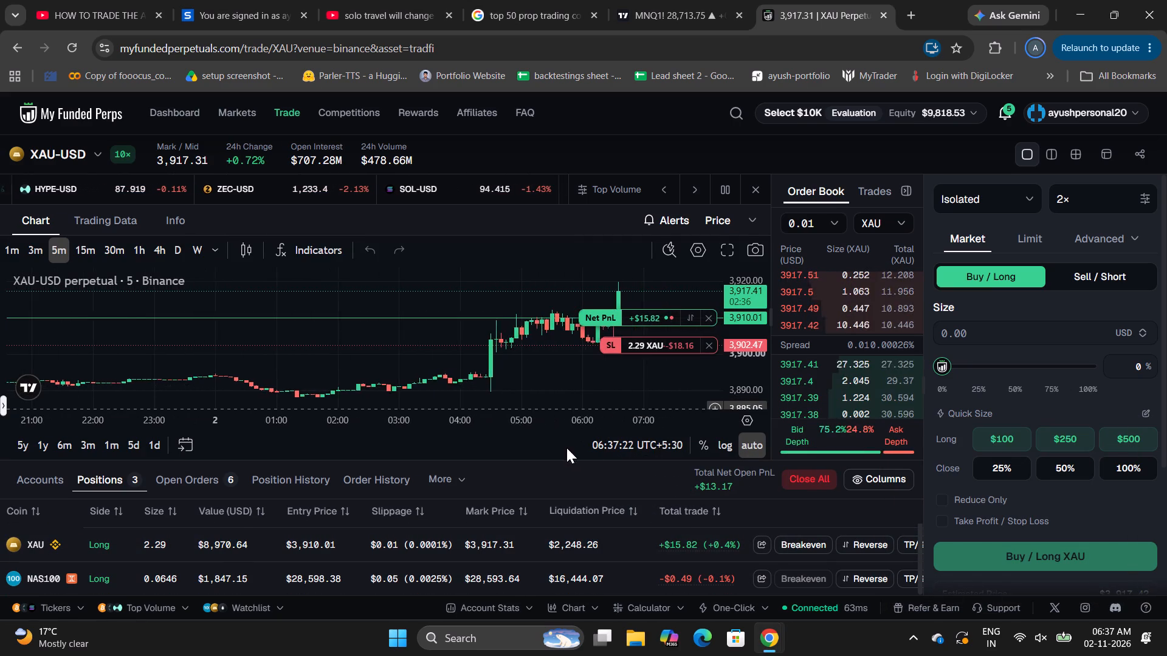
left_click_drag(566, 448, 575, 462)
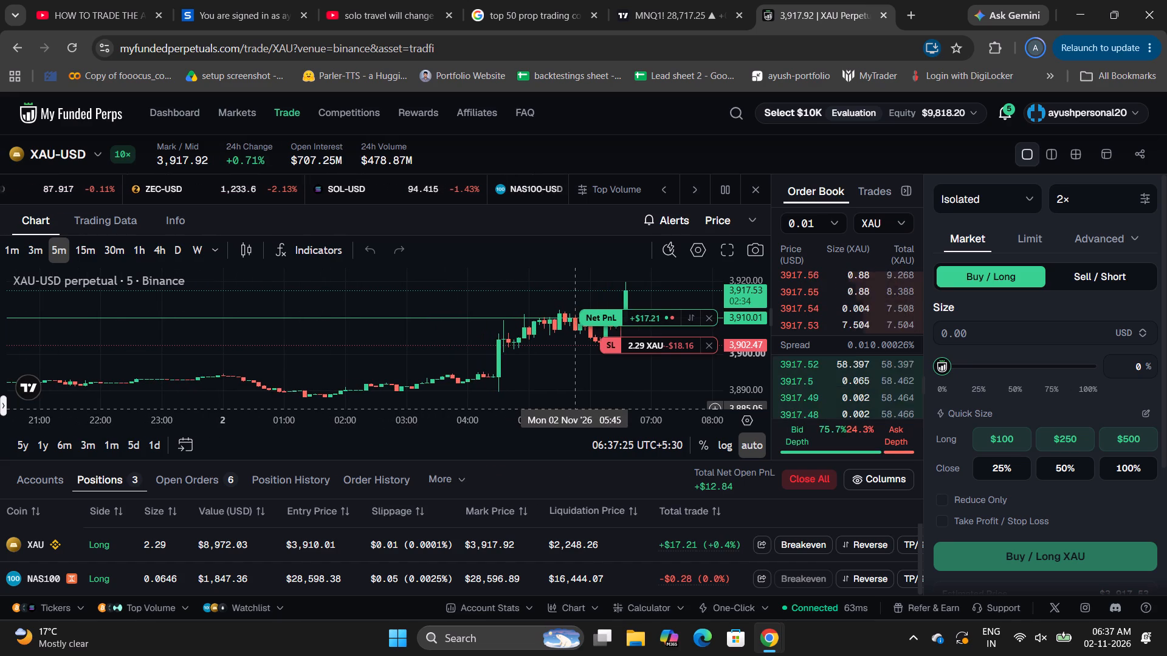
scroll(605, 565, "down", 1)
Open the NAS100 market from the open positions and examine the long's entry and stop-loss levels on the 5-minute chart.
left_click(605, 565)
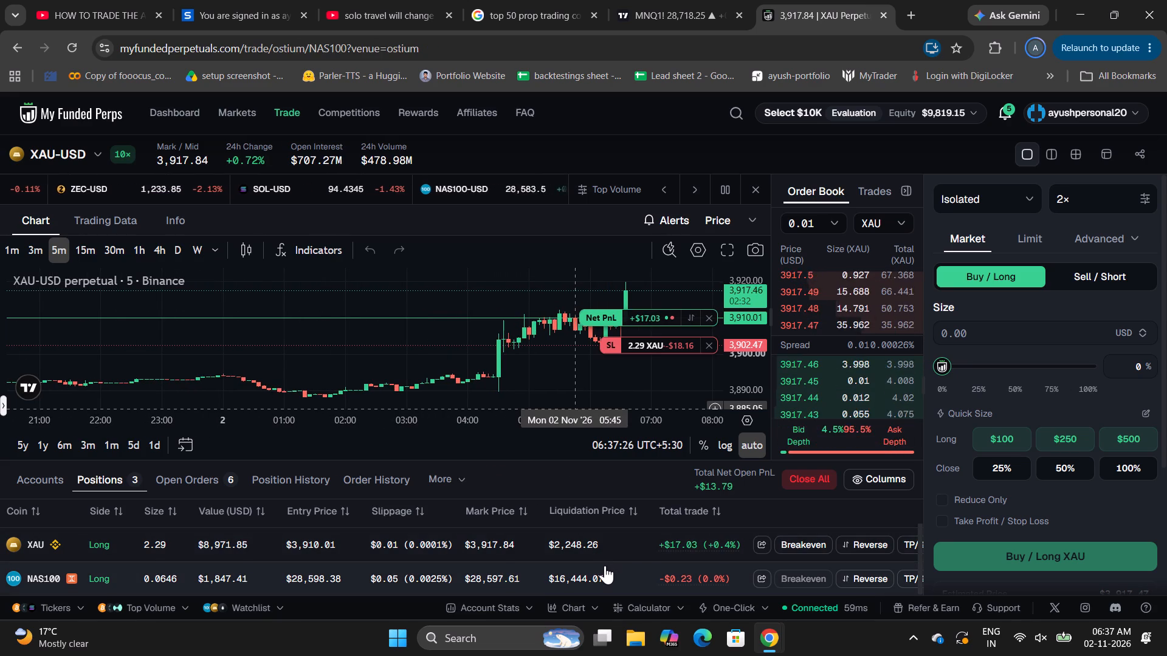
scroll(605, 565, "up", 2)
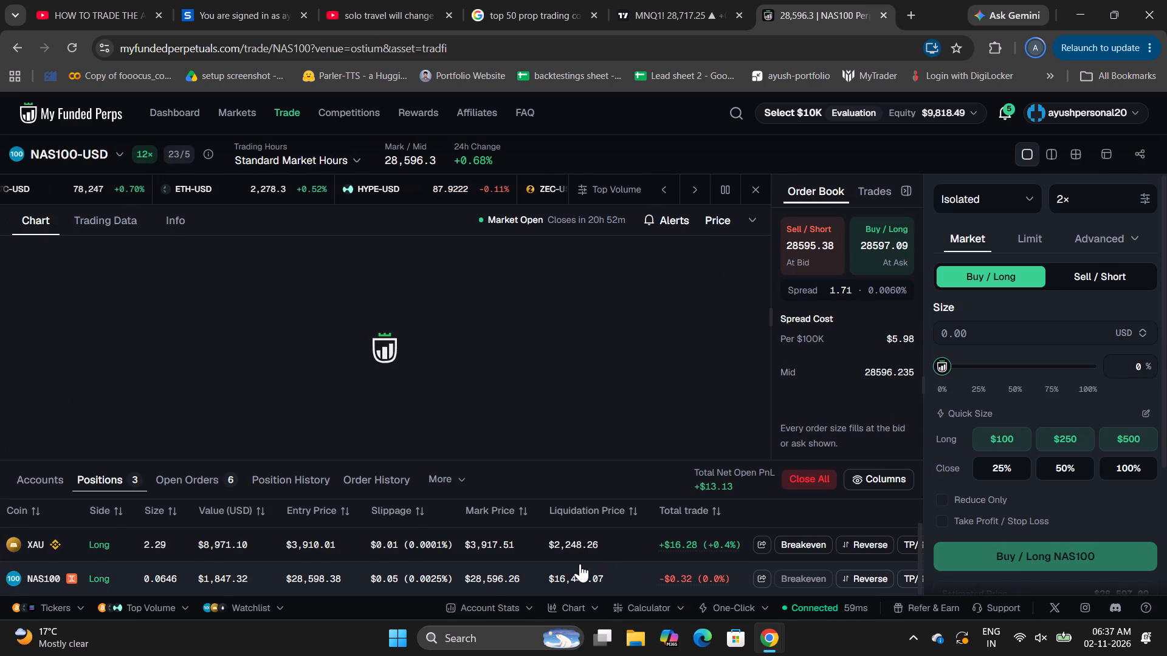
scroll(580, 564, "up", 1)
scroll(580, 564, "down", 2)
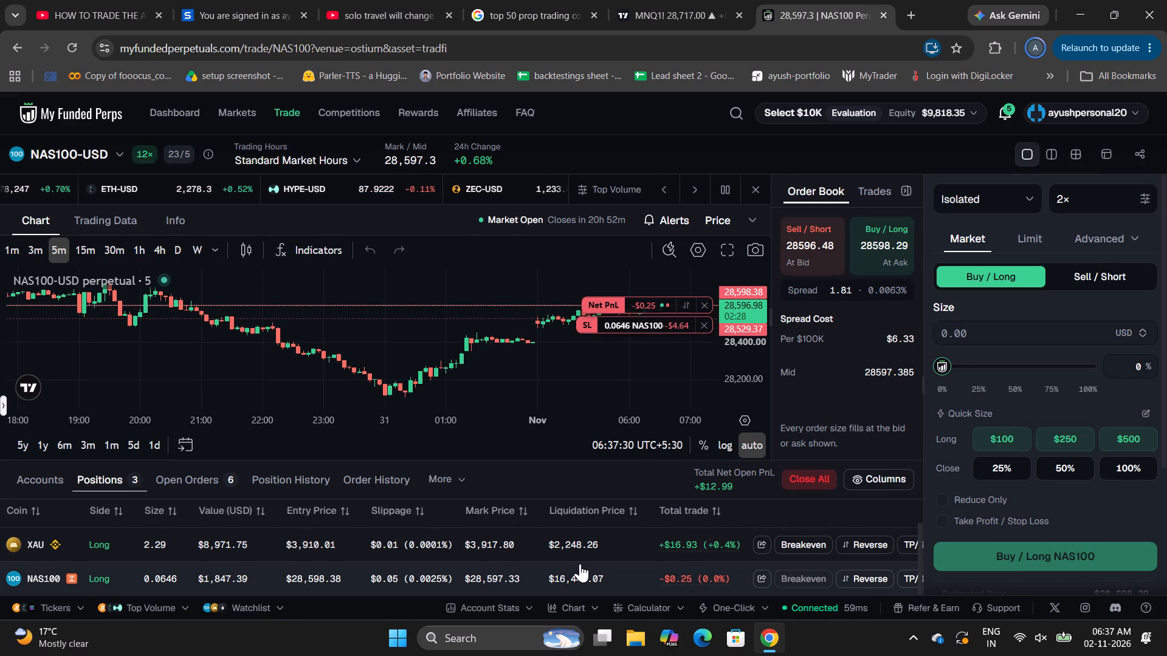
scroll(580, 564, "down", 1)
left_click_drag(626, 347, 490, 416)
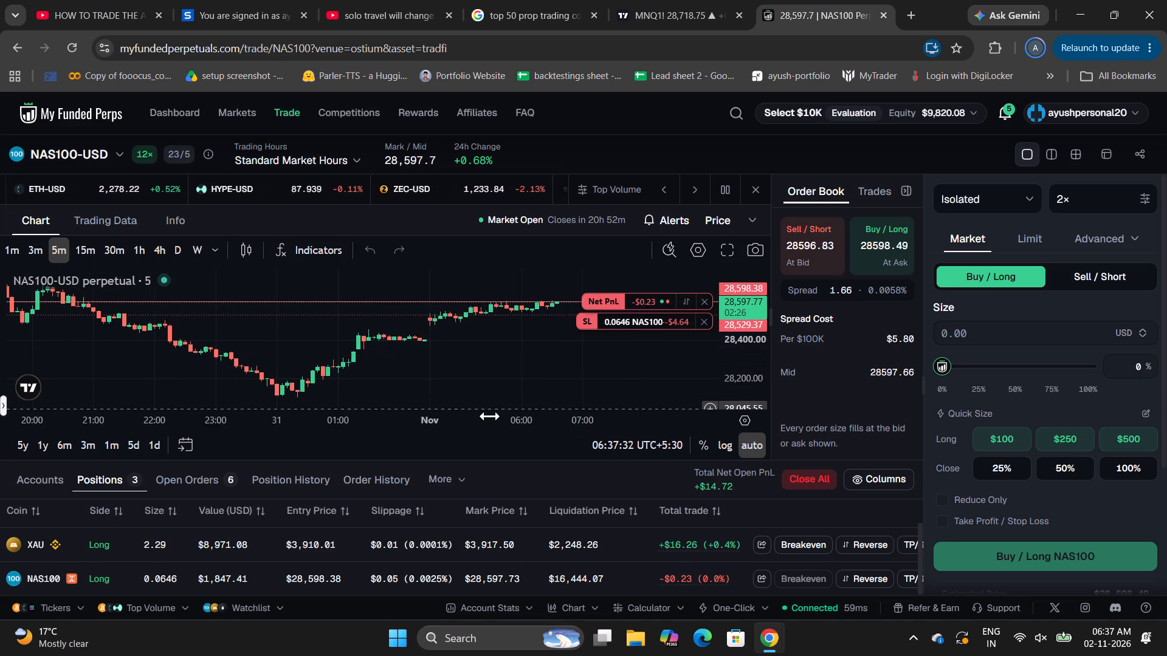
left_click_drag(490, 416, 484, 417)
left_click_drag(742, 356, 737, 302)
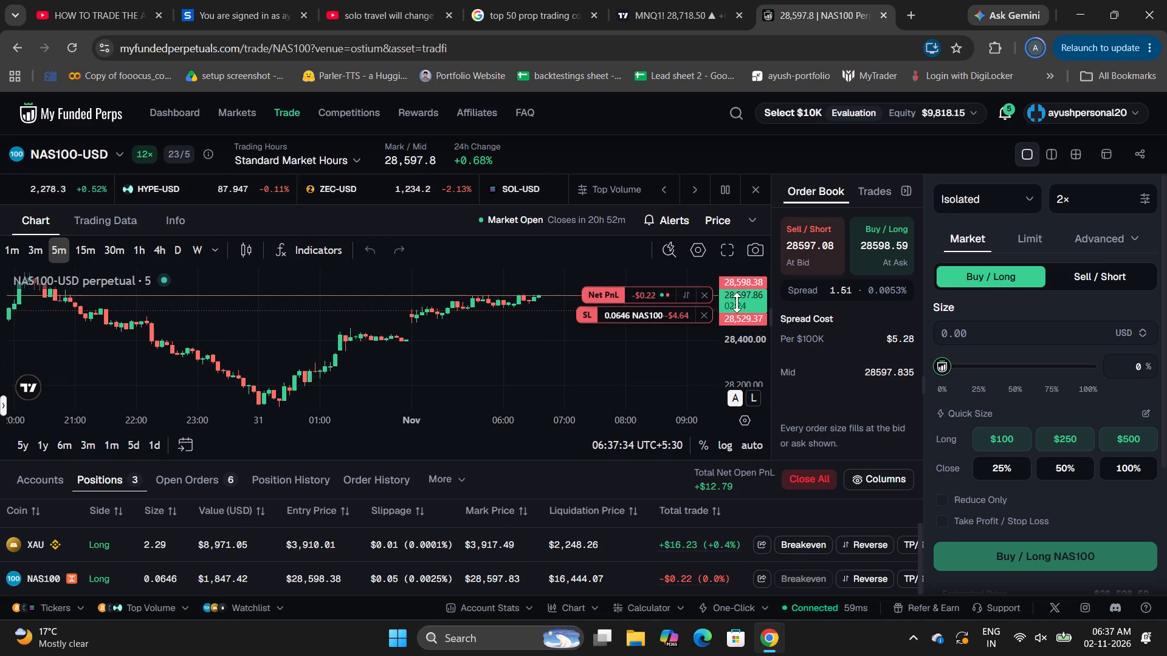
left_click_drag(737, 302, 735, 226)
left_click_drag(534, 307, 466, 415)
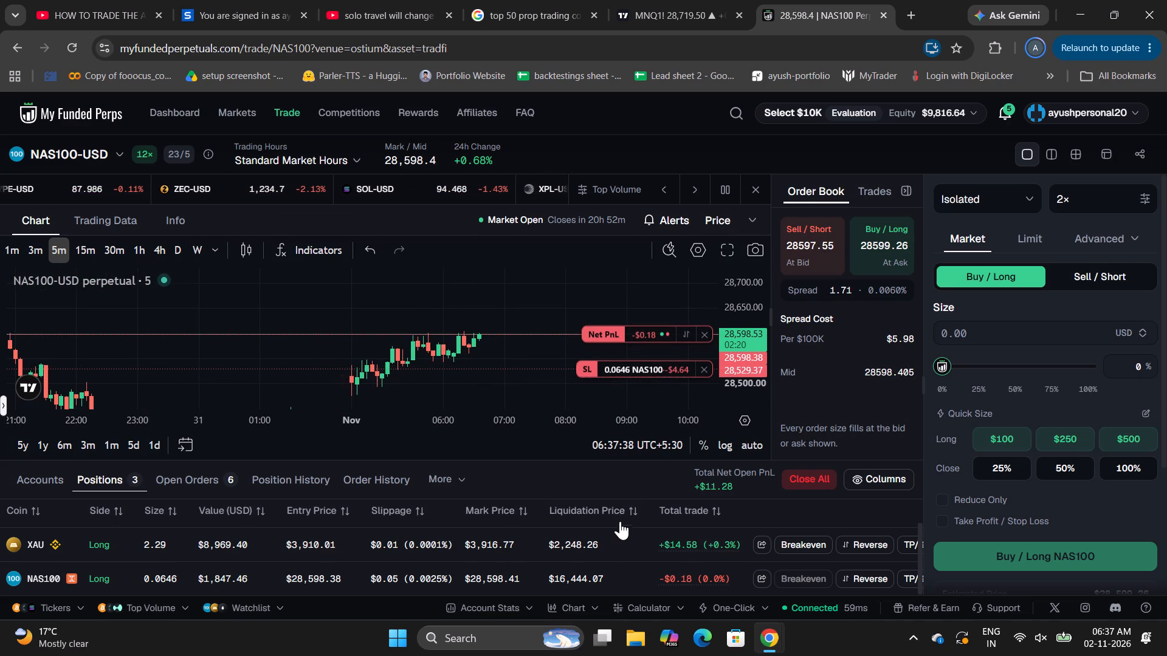
Open the CL-USD market from the open positions and move the short's stop-loss to $102.55 on the chart.
scroll(605, 542, "up", 3)
left_click(591, 548)
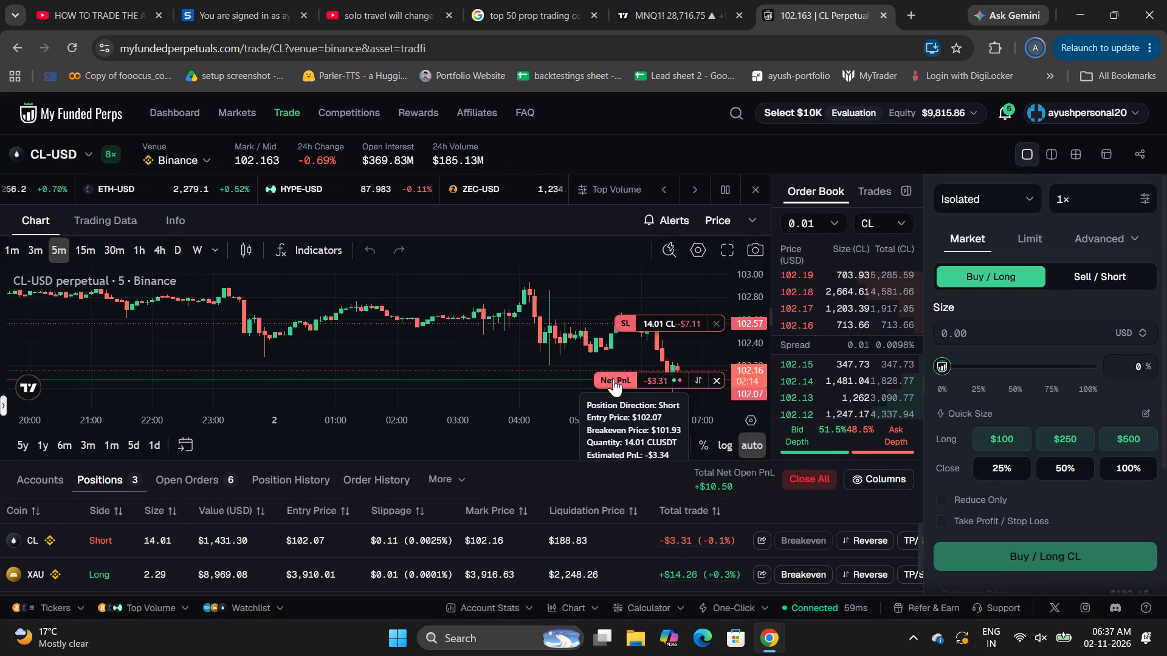
left_click_drag(588, 360, 496, 356)
left_click_drag(650, 325, 639, 325)
Examine recent CL-USD price action and tighten the short's stop-loss to $102.50 on the chart.
left_click_drag(608, 341, 547, 341)
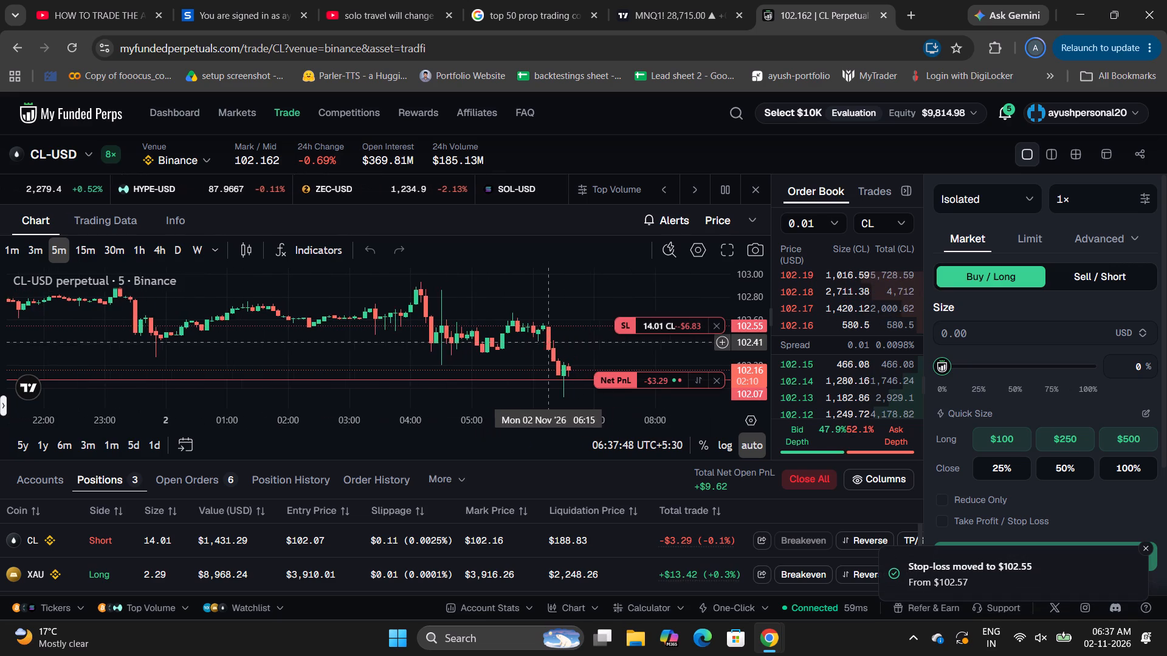
left_click_drag(547, 341, 543, 341)
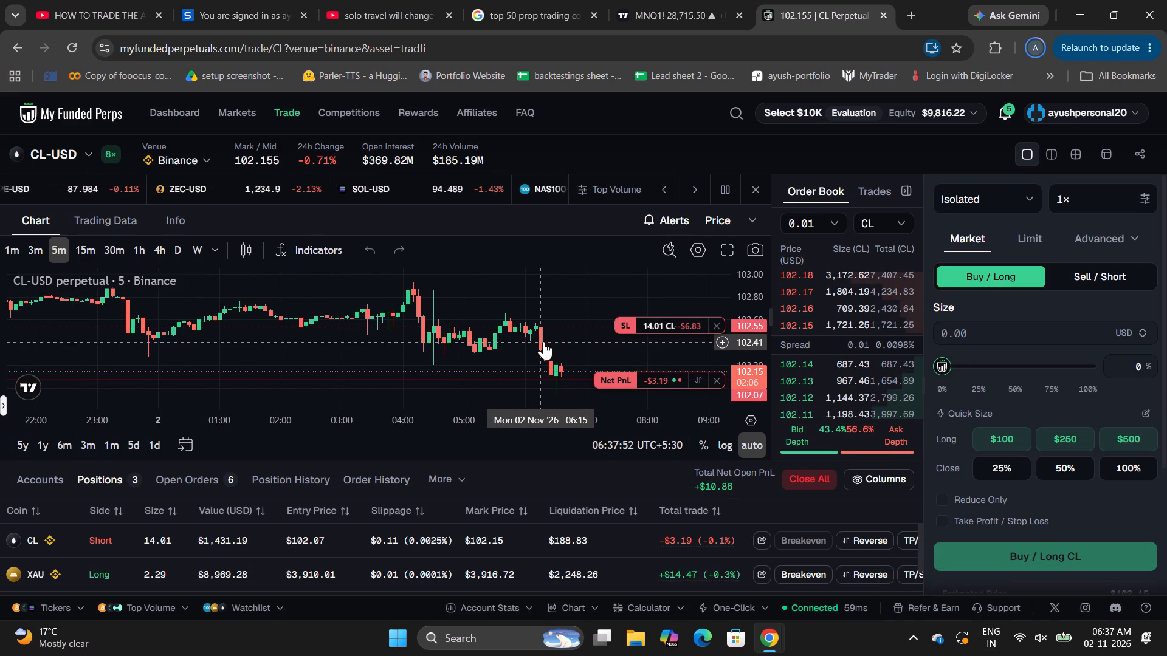
left_click_drag(594, 346, 562, 337)
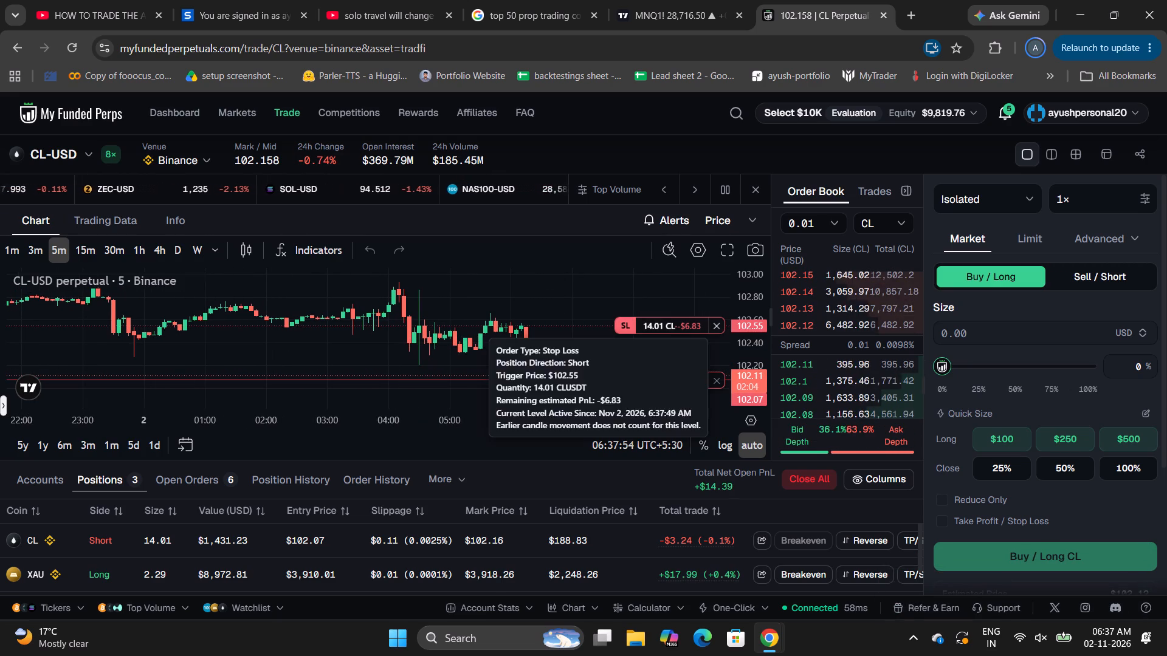
left_click_drag(640, 327, 621, 332)
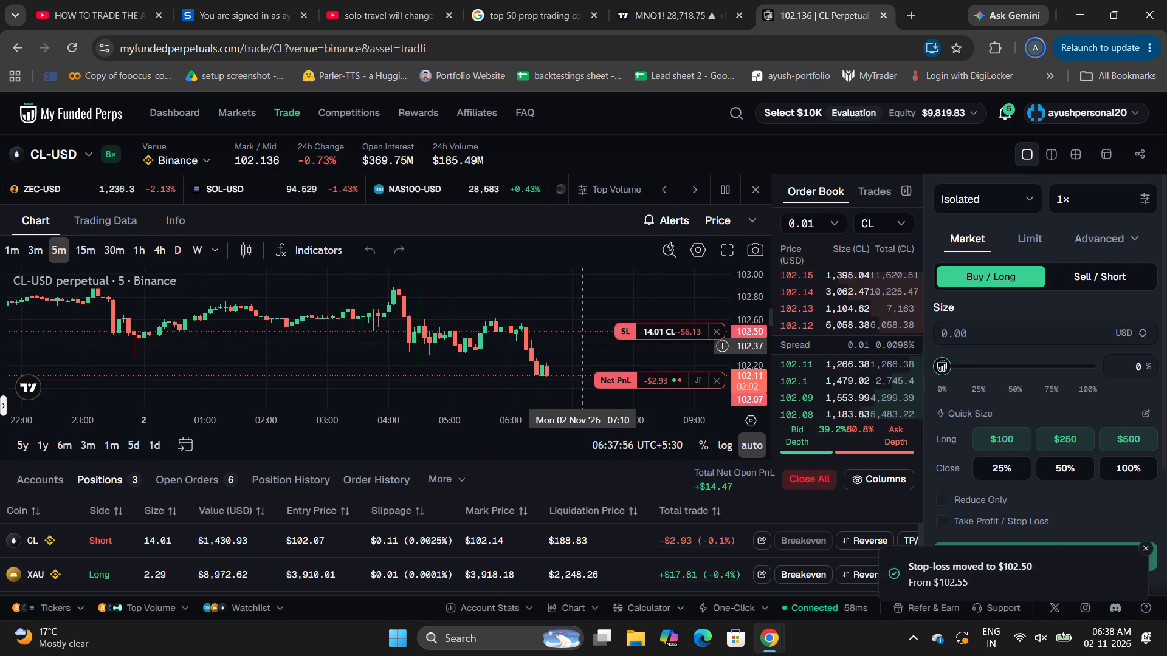
left_click_drag(582, 345, 557, 345)
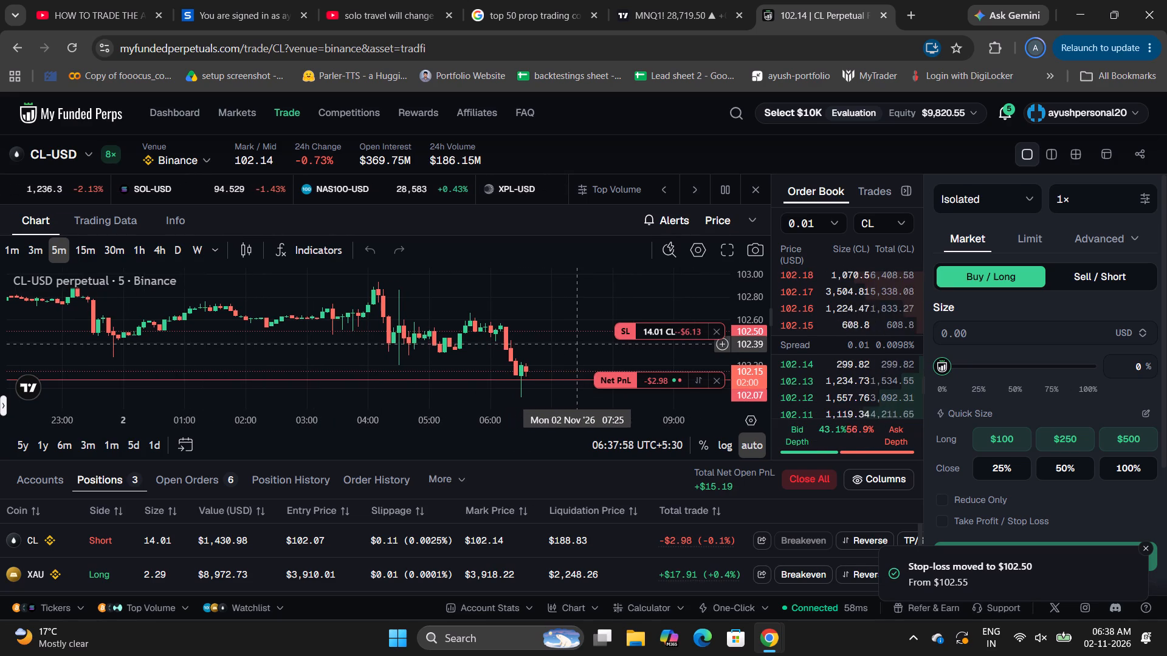
Tighten the CL short's stop-loss to $102.45 on the chart.
left_click(630, 337)
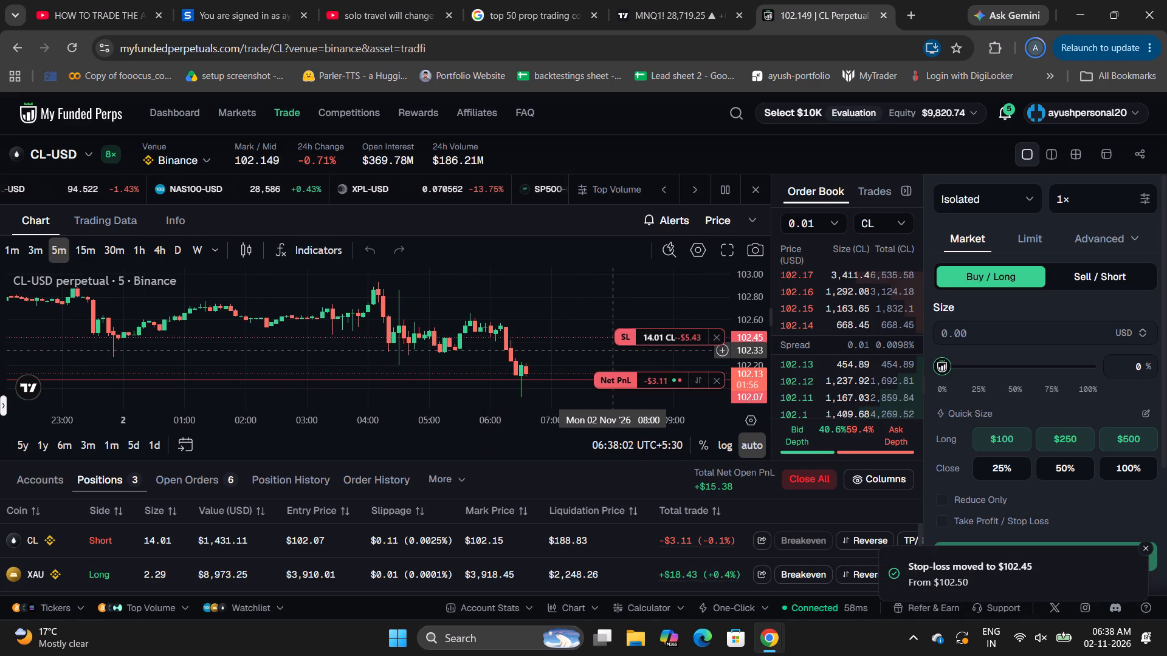
Examine the CL-USD 5-minute chart at different price scales against the short's entry, stop-loss and take-profit levels.
left_click_drag(729, 338, 729, 352)
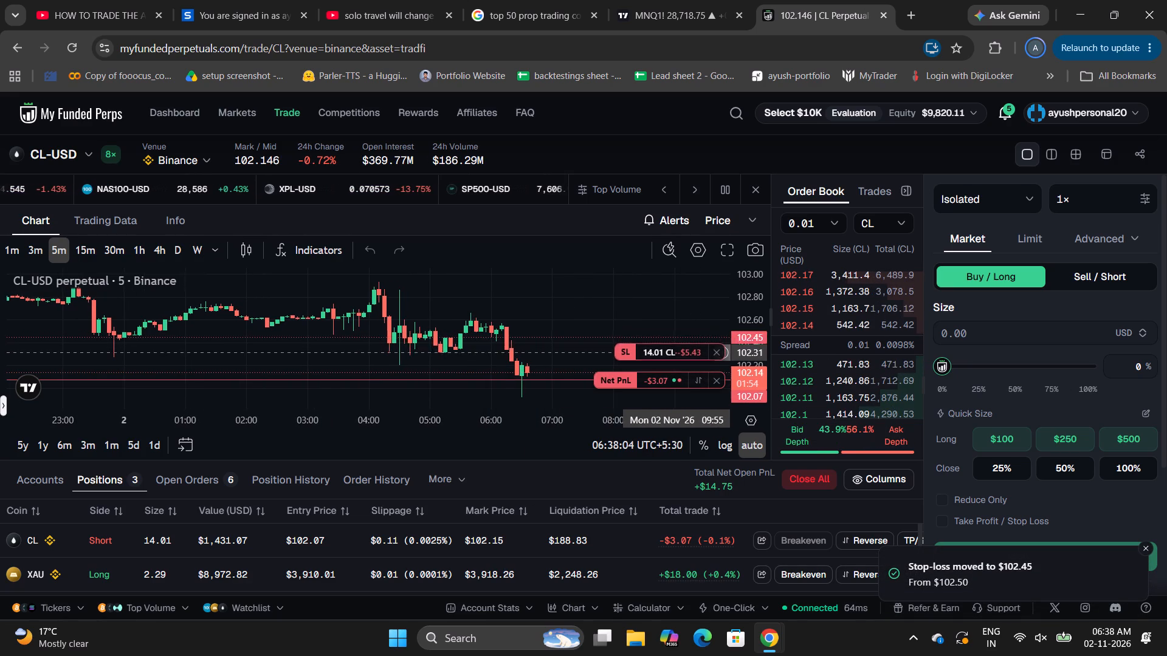
left_click_drag(729, 352, 717, 337)
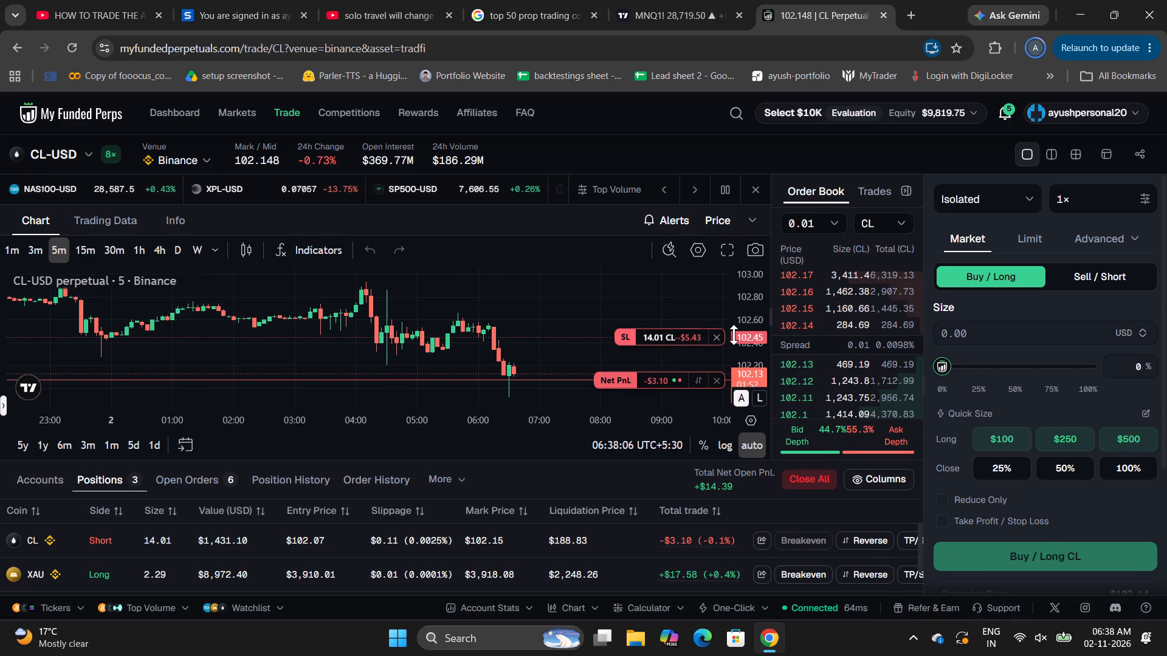
left_click_drag(748, 326, 750, 390)
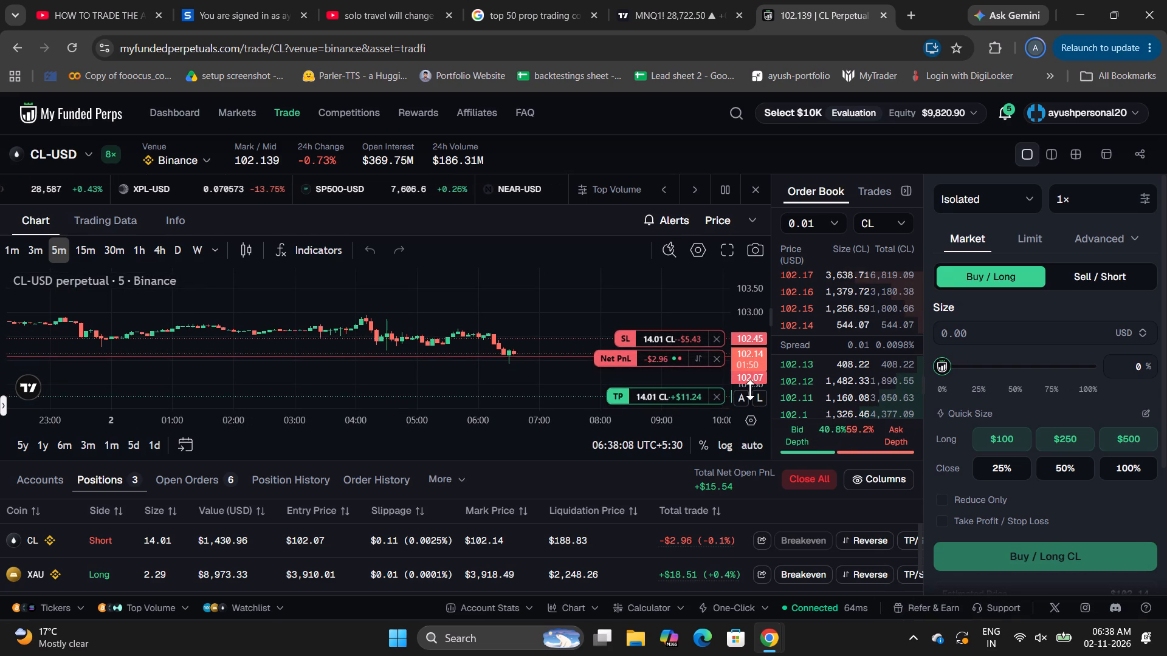
left_click_drag(750, 390, 743, 328)
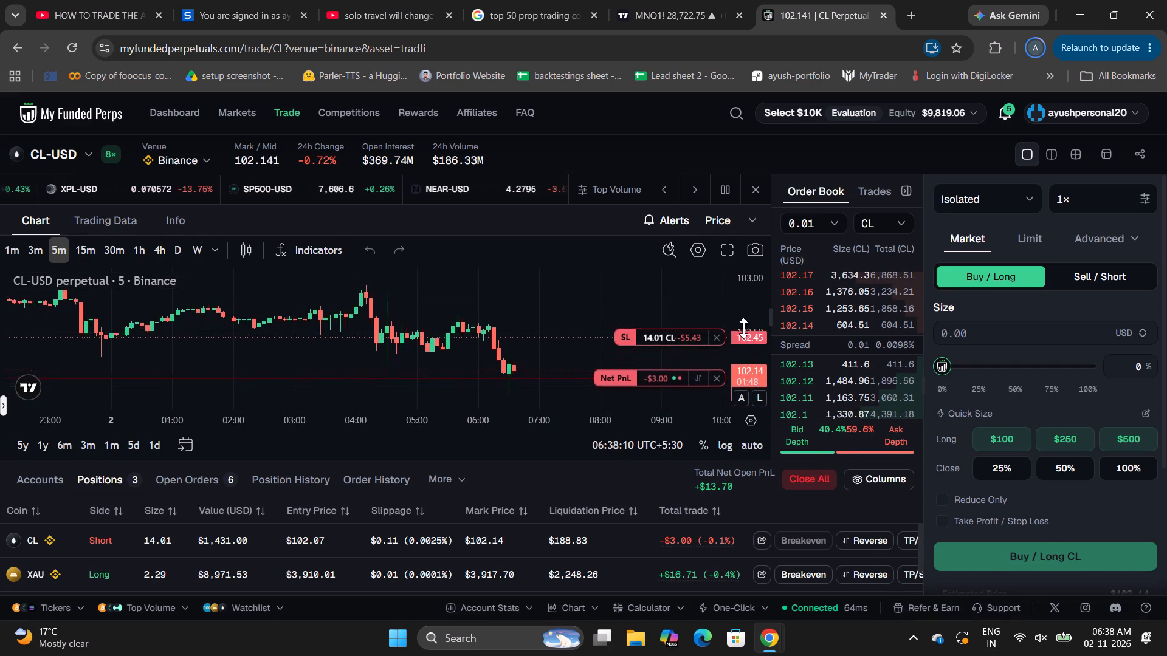
left_click_drag(743, 328, 726, 279)
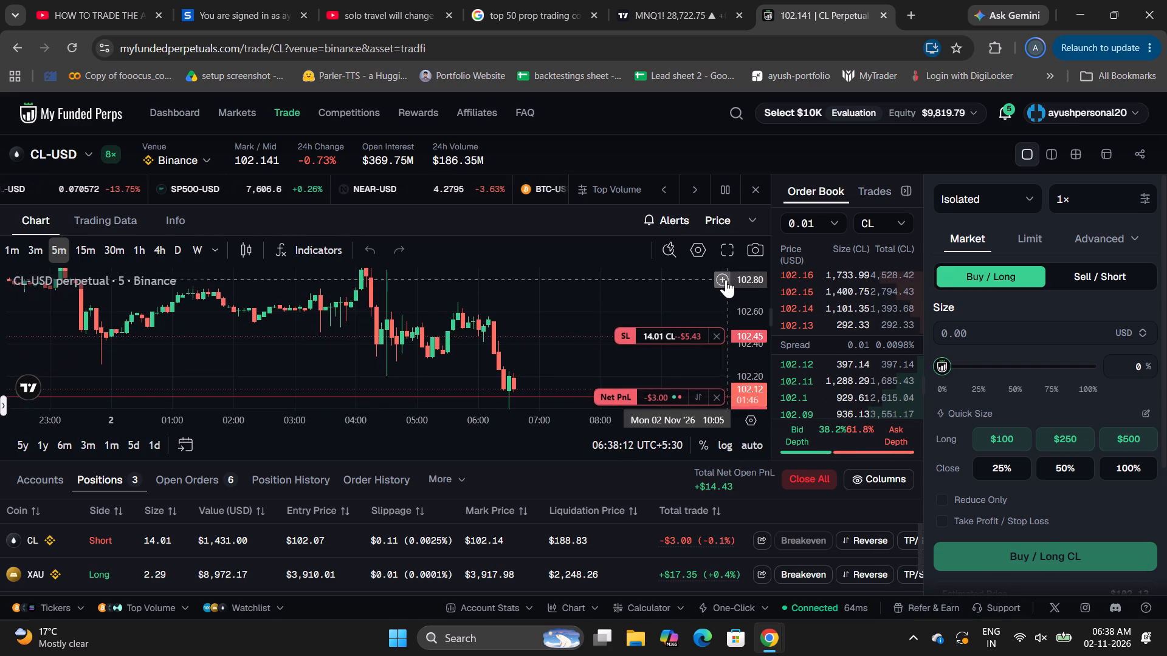
left_click_drag(726, 279, 721, 283)
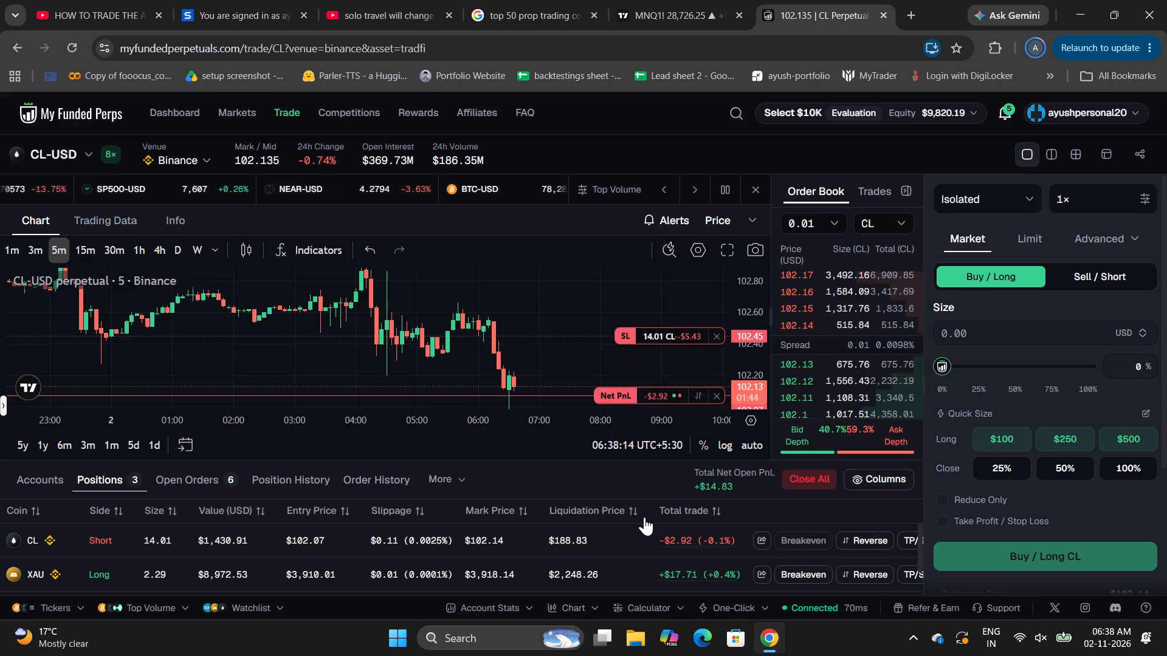
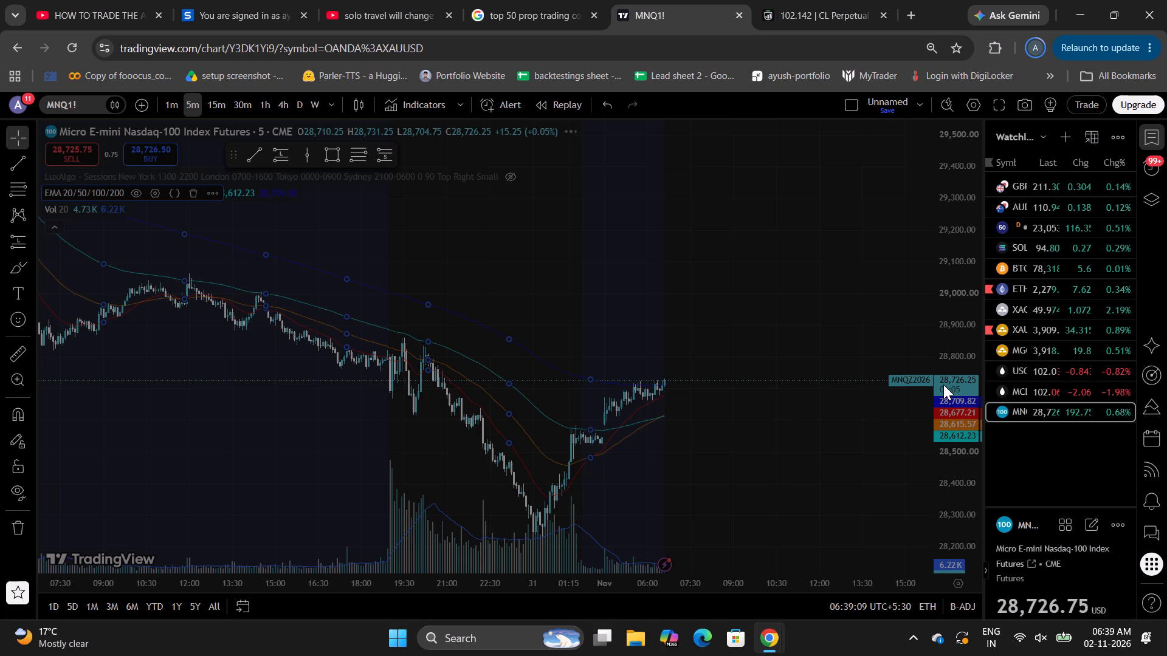
Check the sign-in status on the campus network login page and return to the Nasdaq futures chart.
scroll(657, 241, "left", 2)
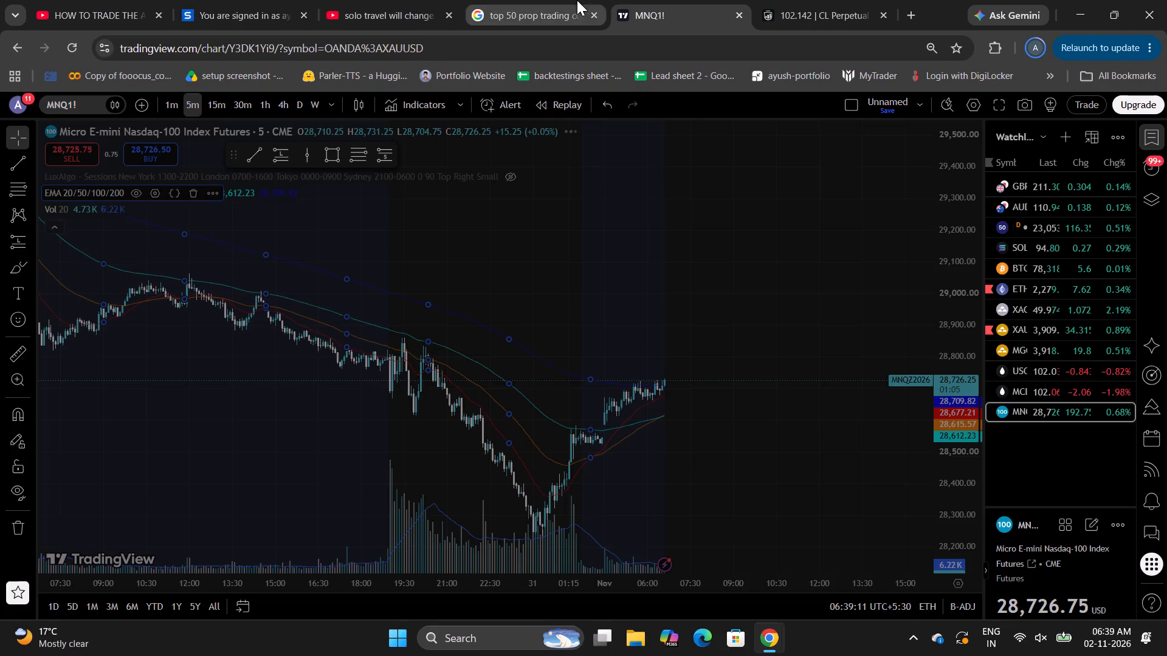
left_click(258, 0)
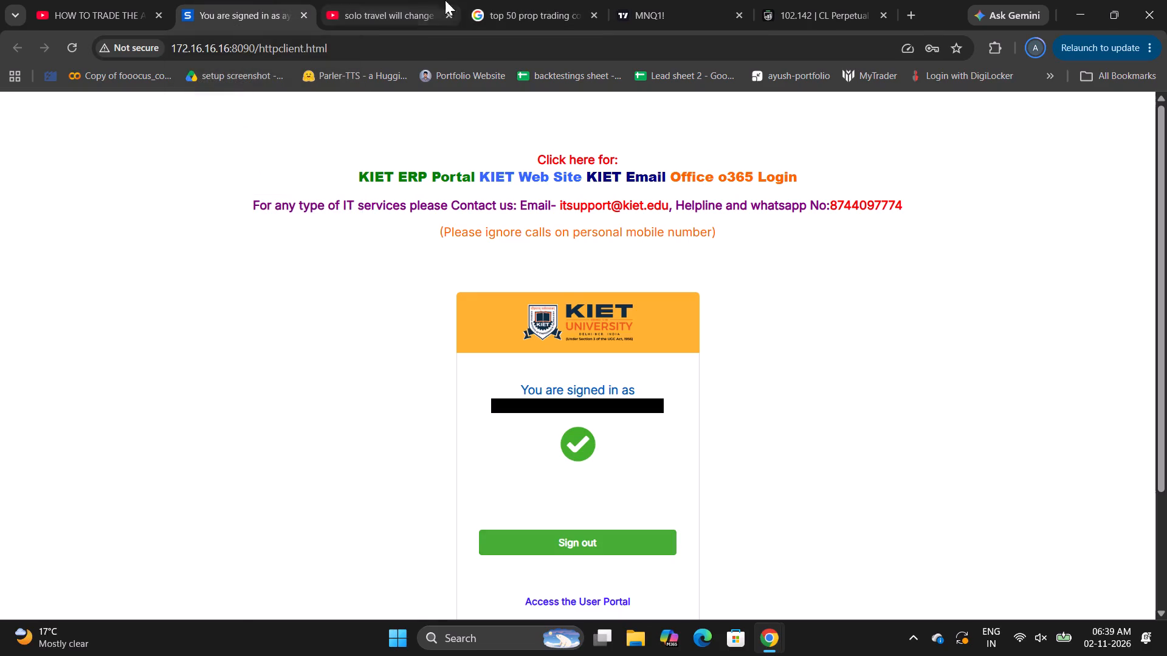
left_click(644, 0)
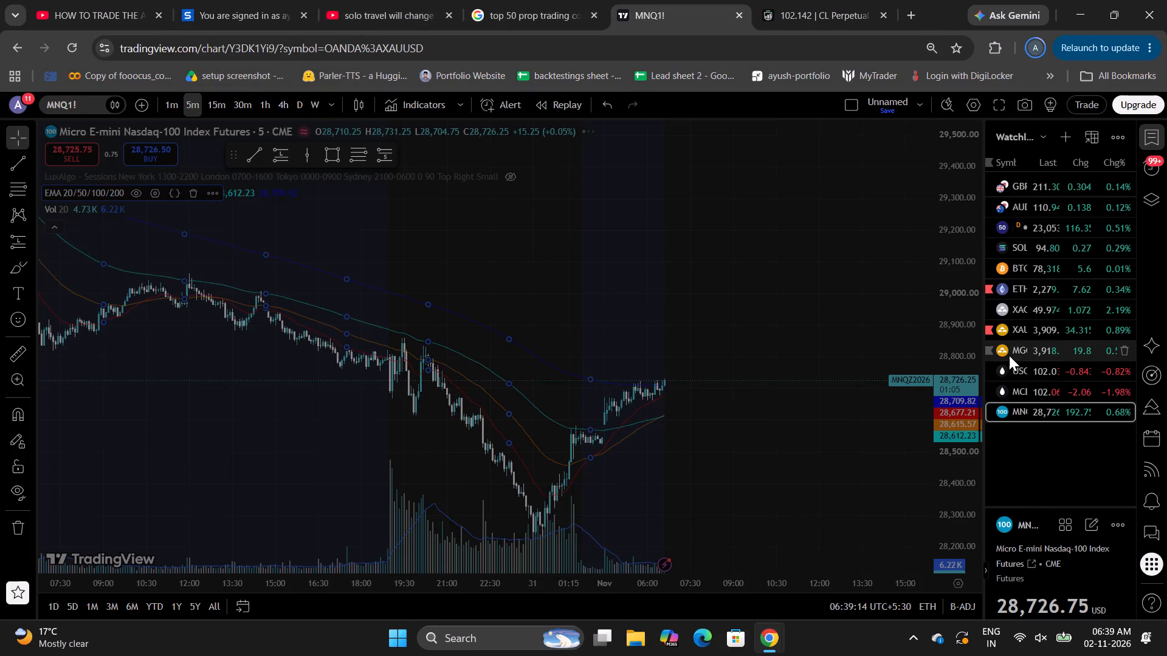
Switch the TradingView watchlist selection to gold (XAUUSD, MGC1!) and reload the chart page.
left_click(1009, 355)
left_click(1021, 322)
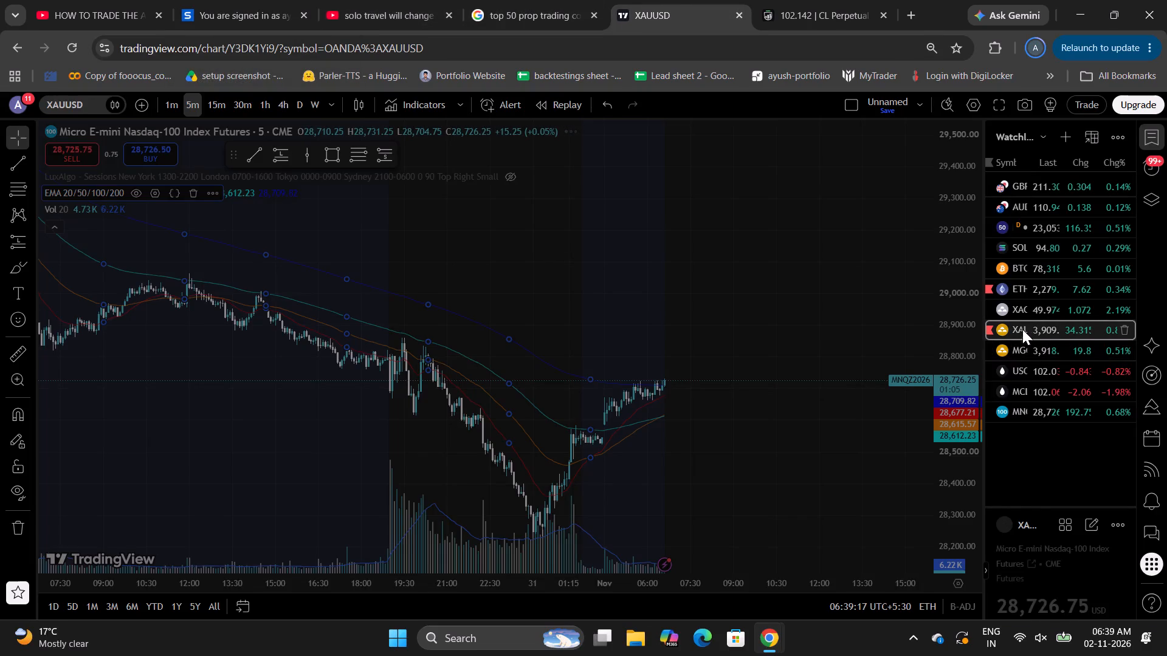
left_click(1032, 347)
key("ctrl+r")
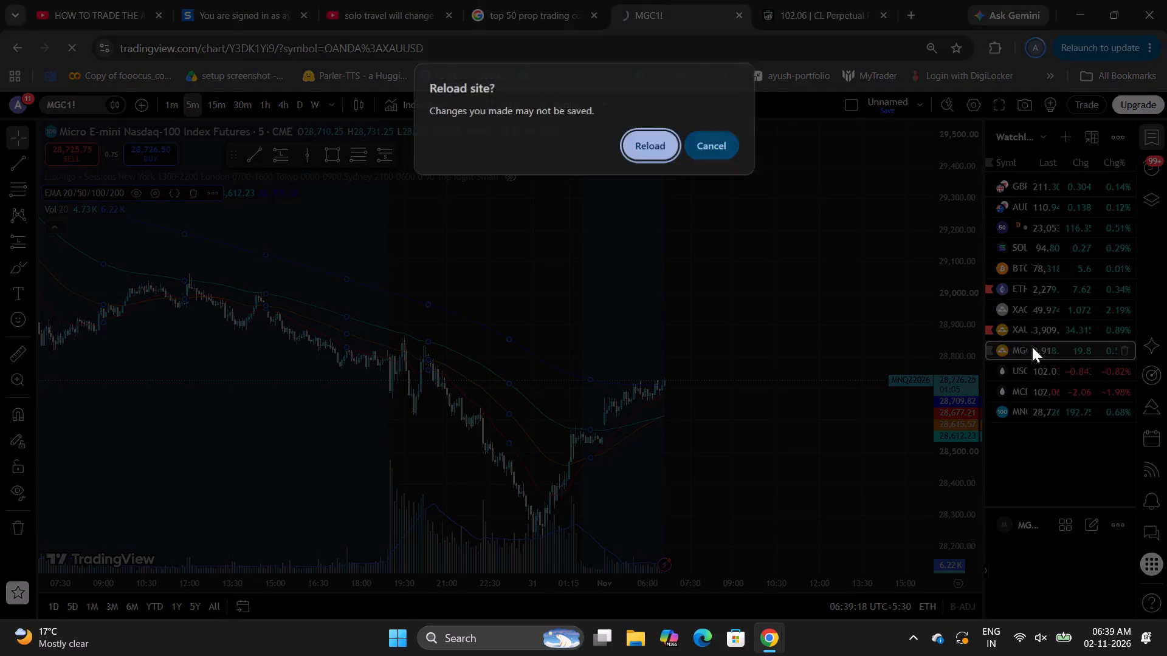
key("Return")
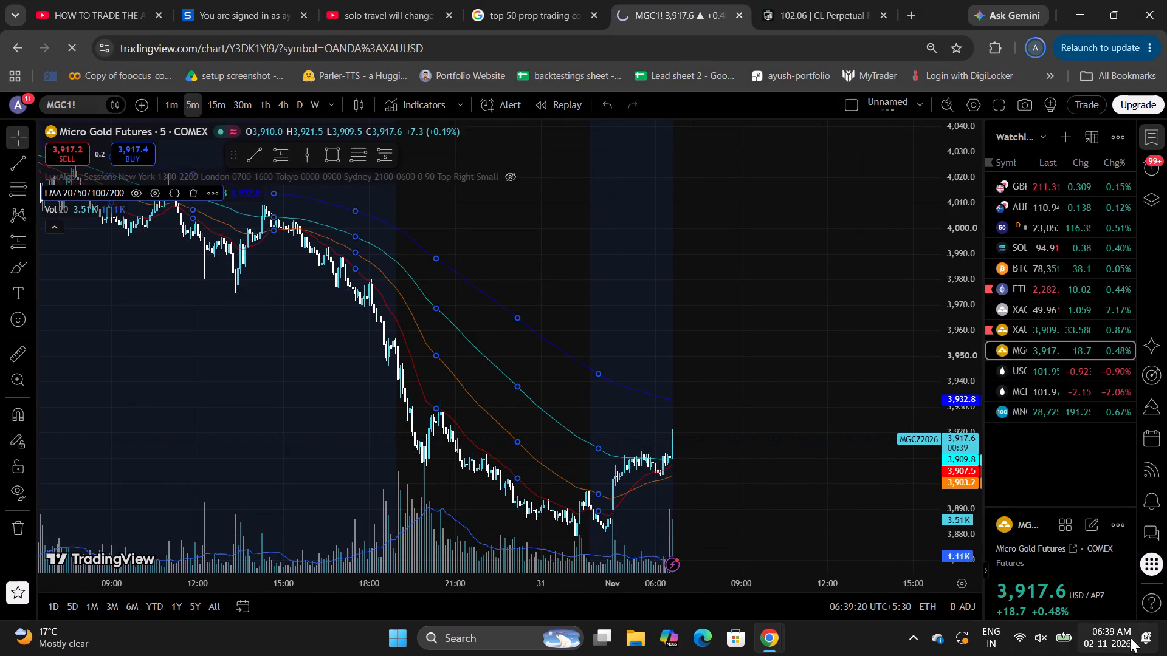
scroll(768, 399, "up", 2)
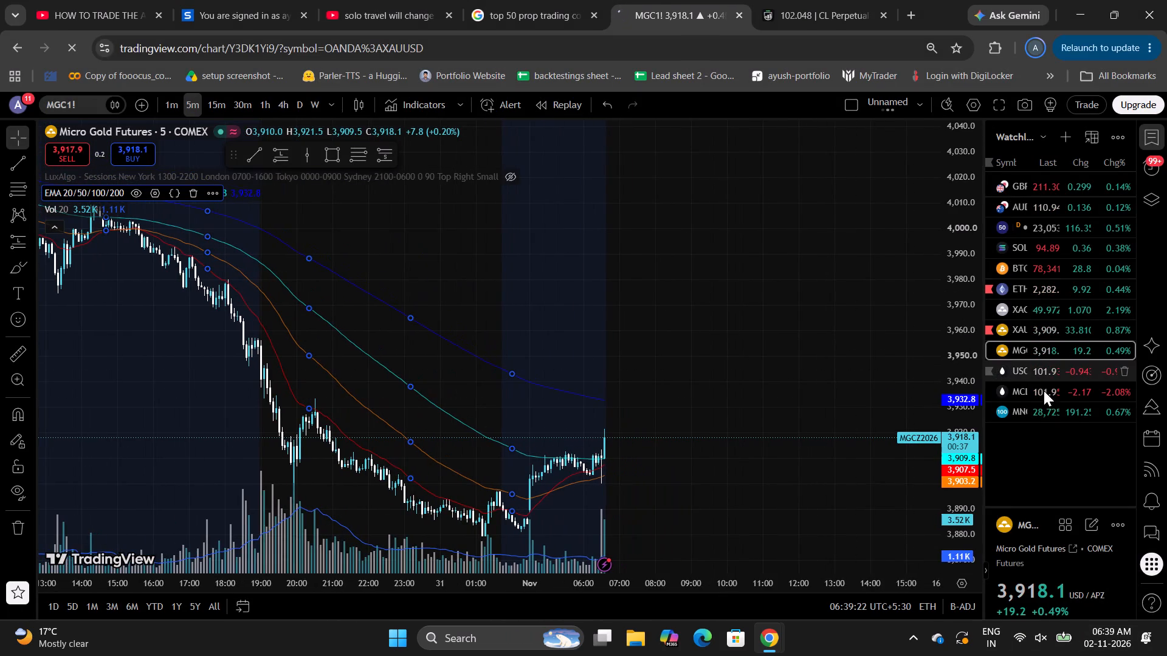
left_click(1048, 408)
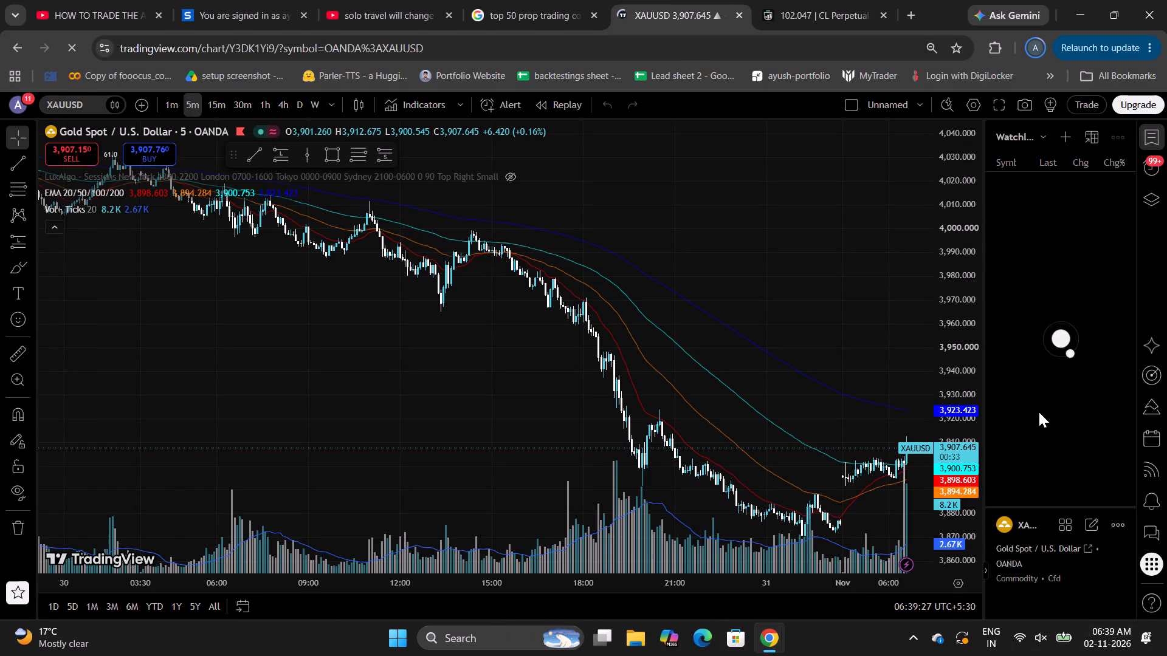
left_click_drag(850, 468, 694, 414)
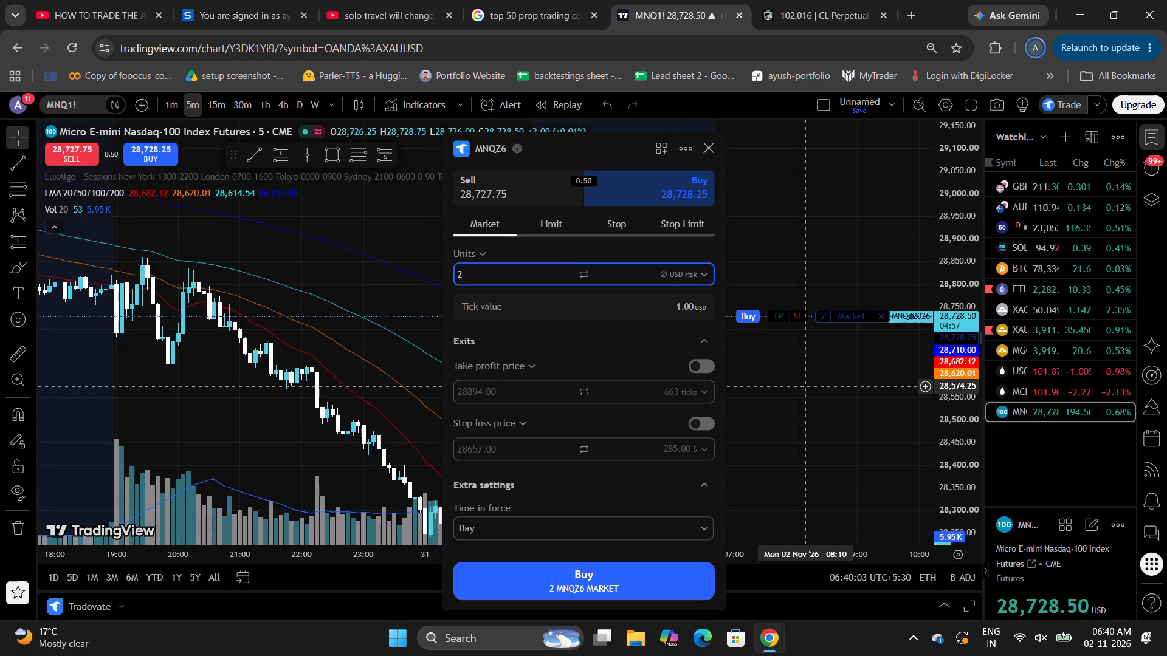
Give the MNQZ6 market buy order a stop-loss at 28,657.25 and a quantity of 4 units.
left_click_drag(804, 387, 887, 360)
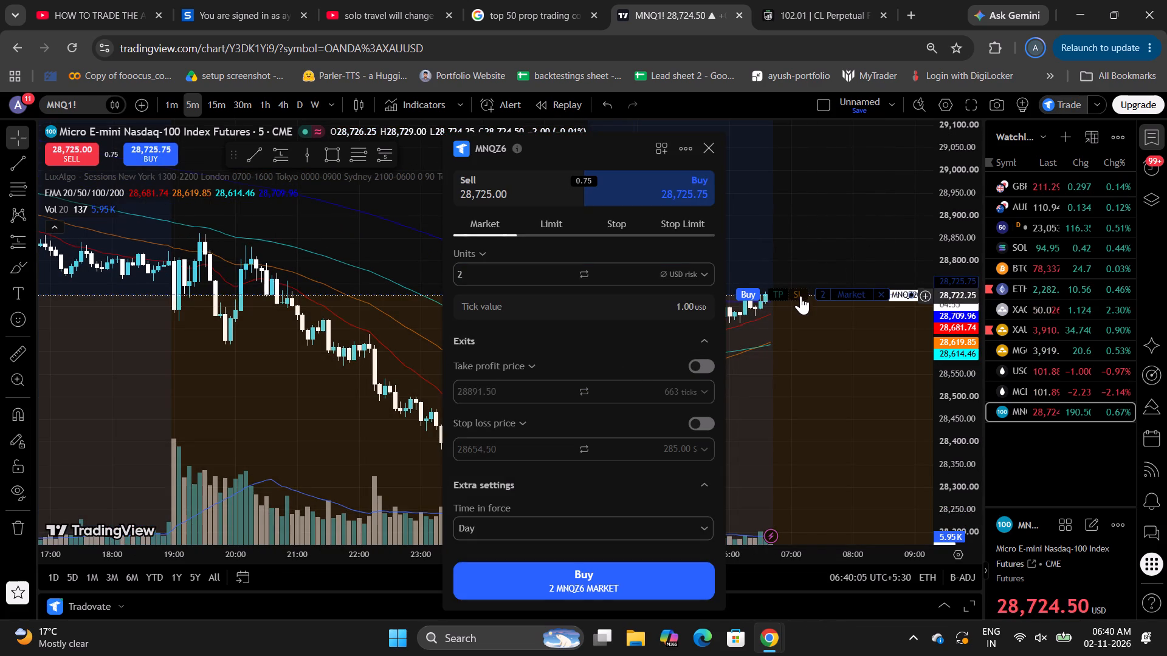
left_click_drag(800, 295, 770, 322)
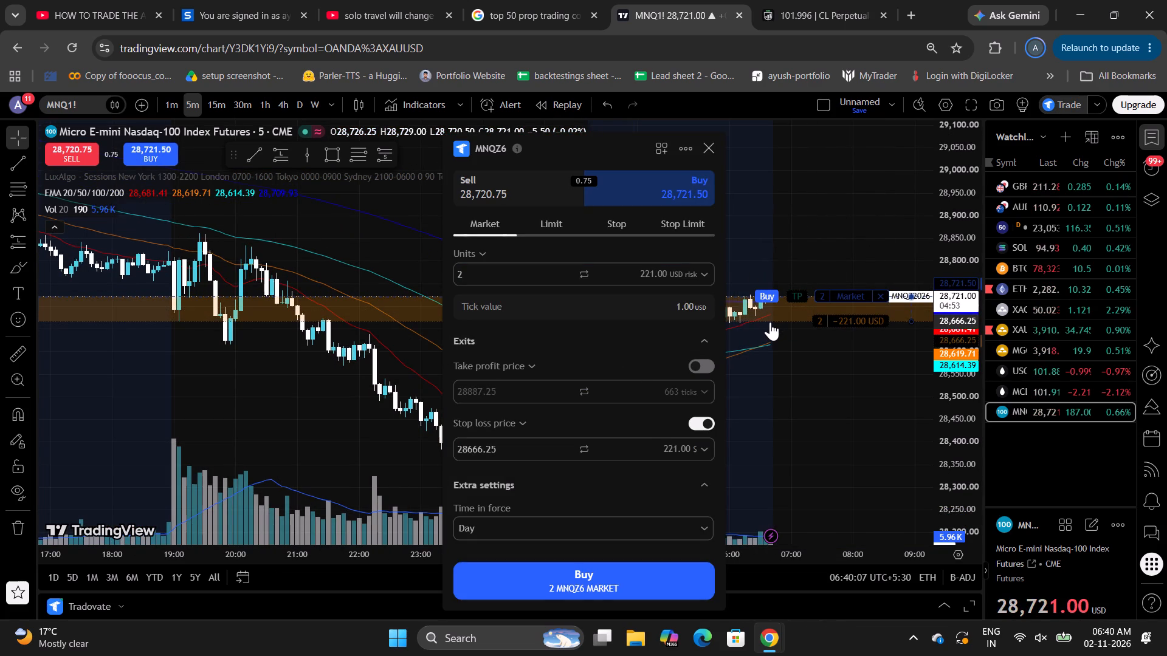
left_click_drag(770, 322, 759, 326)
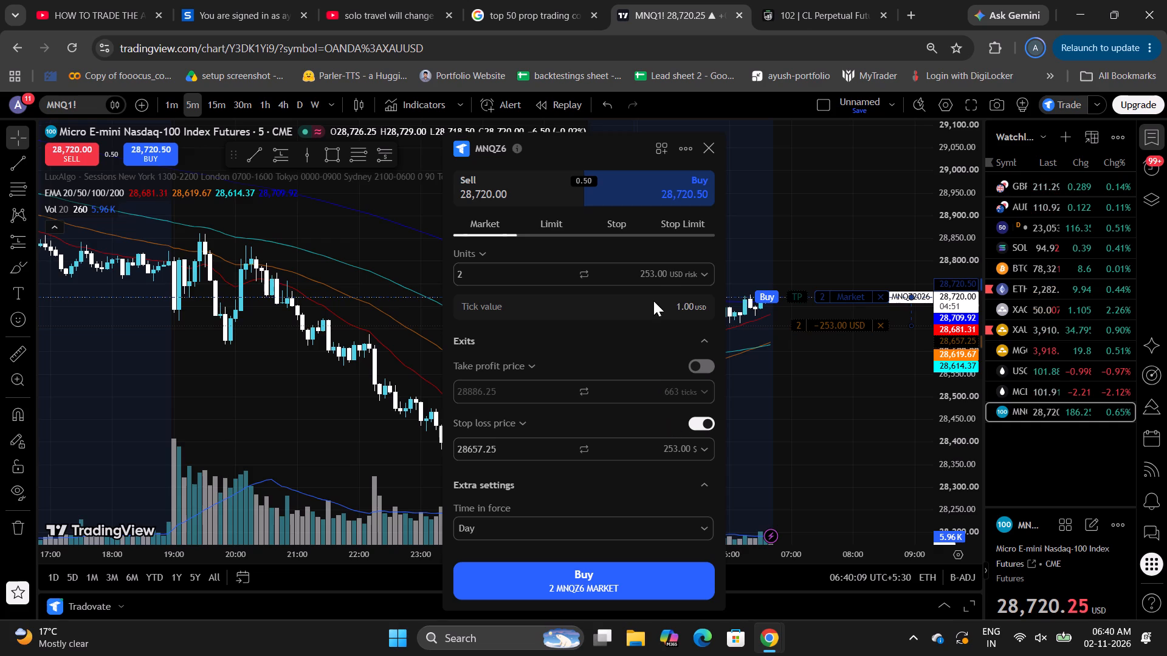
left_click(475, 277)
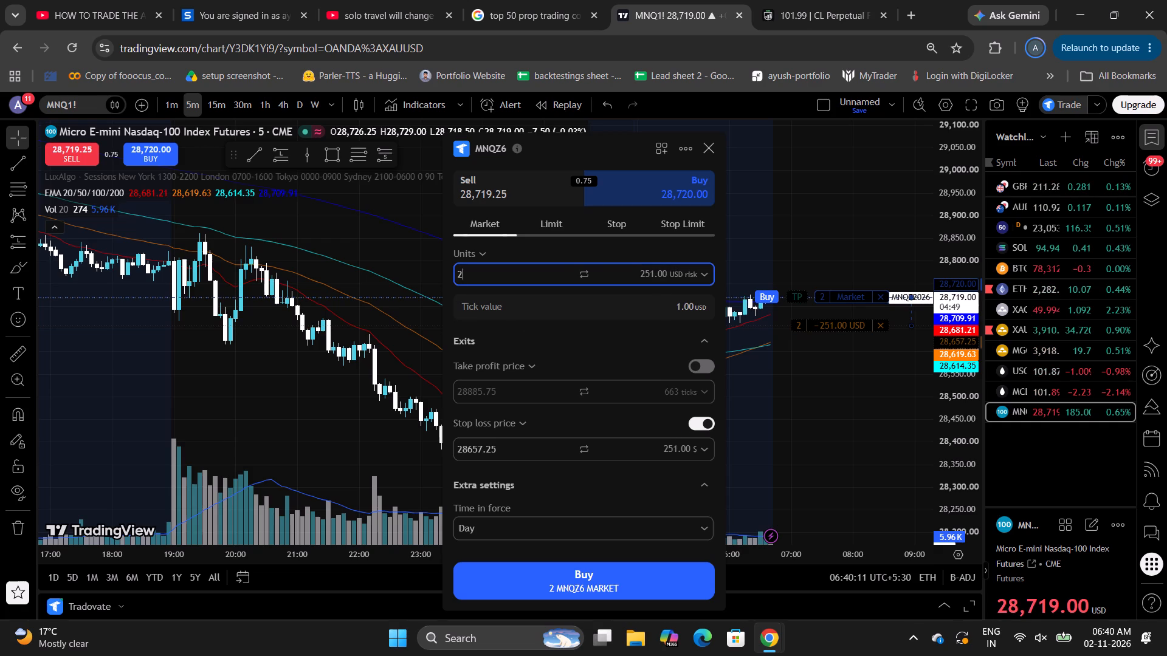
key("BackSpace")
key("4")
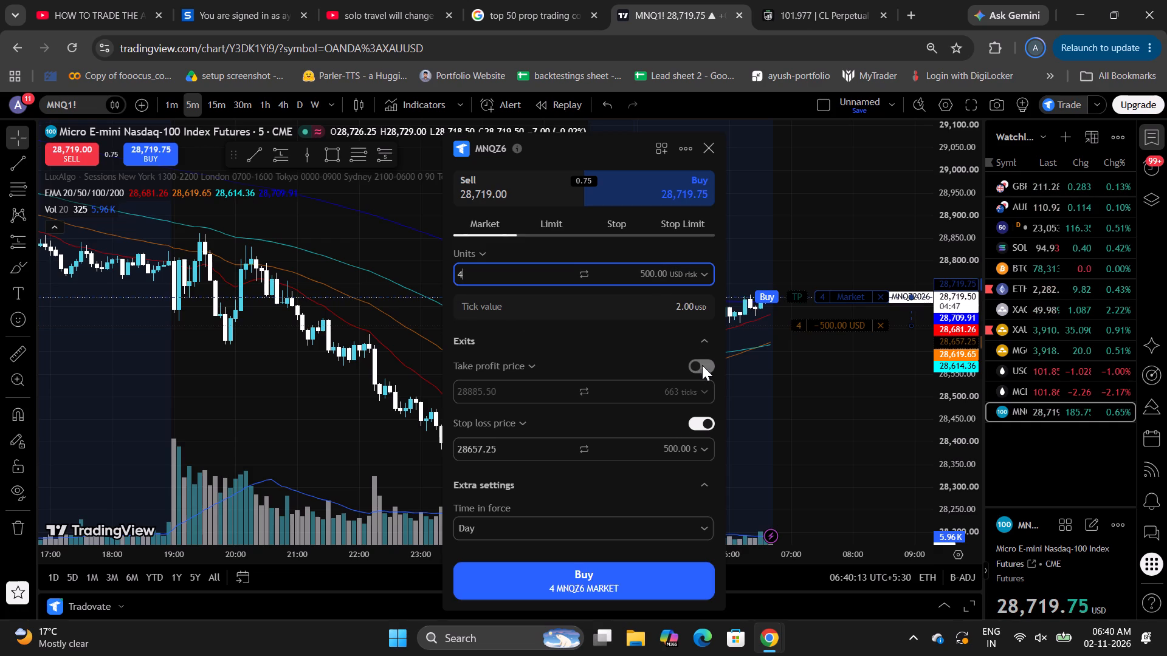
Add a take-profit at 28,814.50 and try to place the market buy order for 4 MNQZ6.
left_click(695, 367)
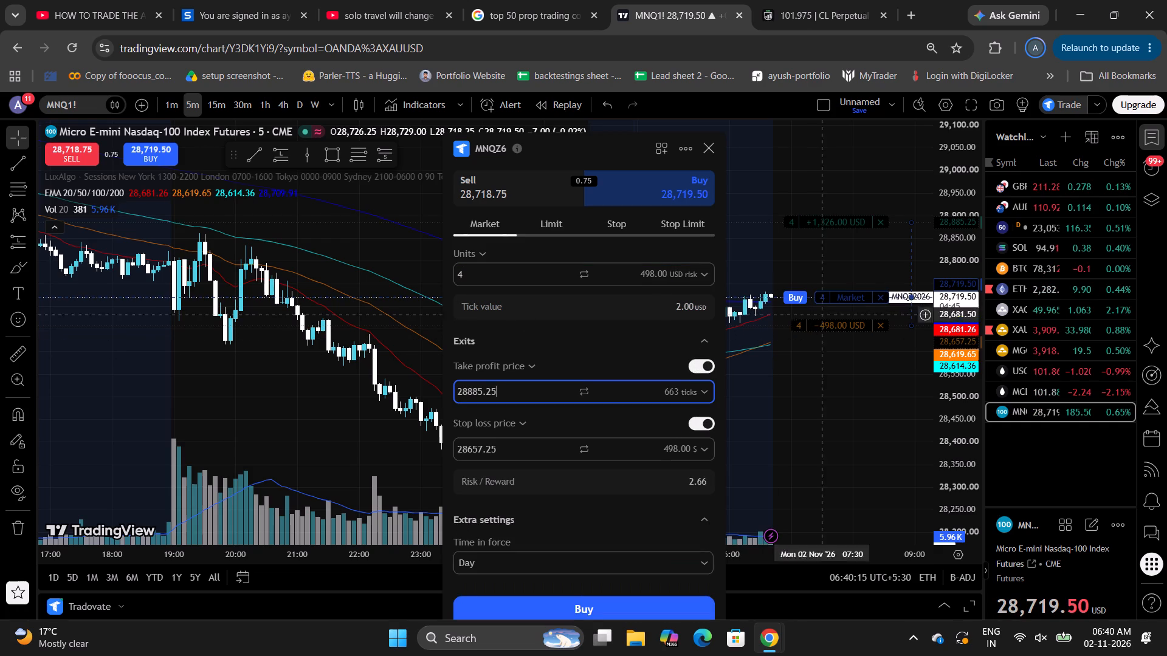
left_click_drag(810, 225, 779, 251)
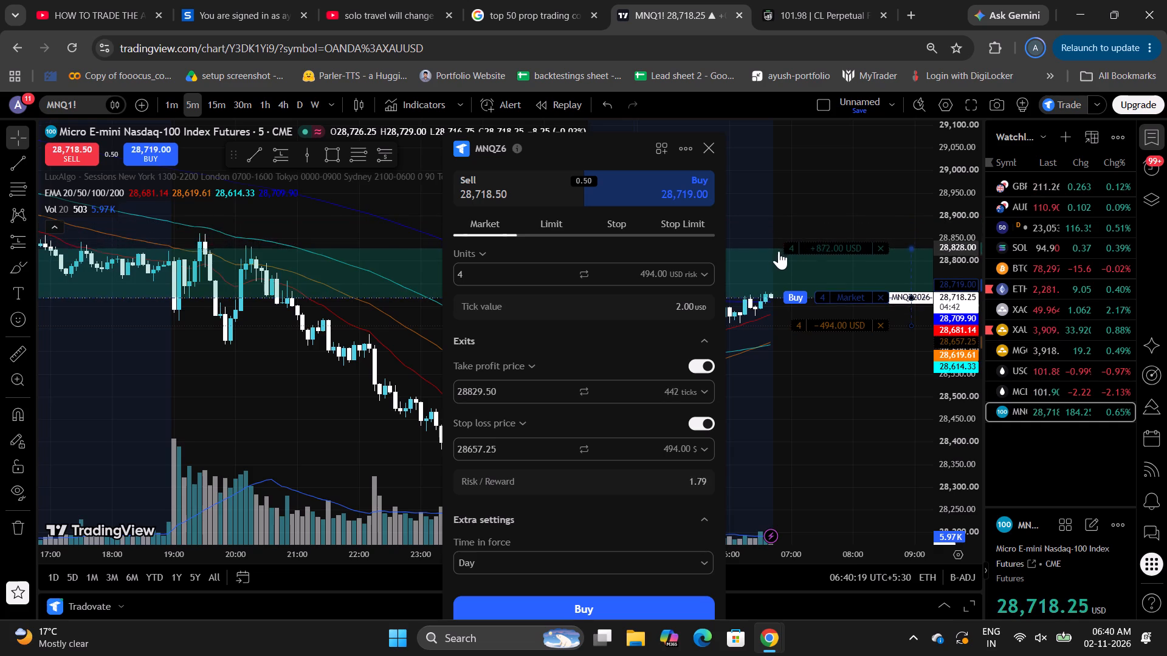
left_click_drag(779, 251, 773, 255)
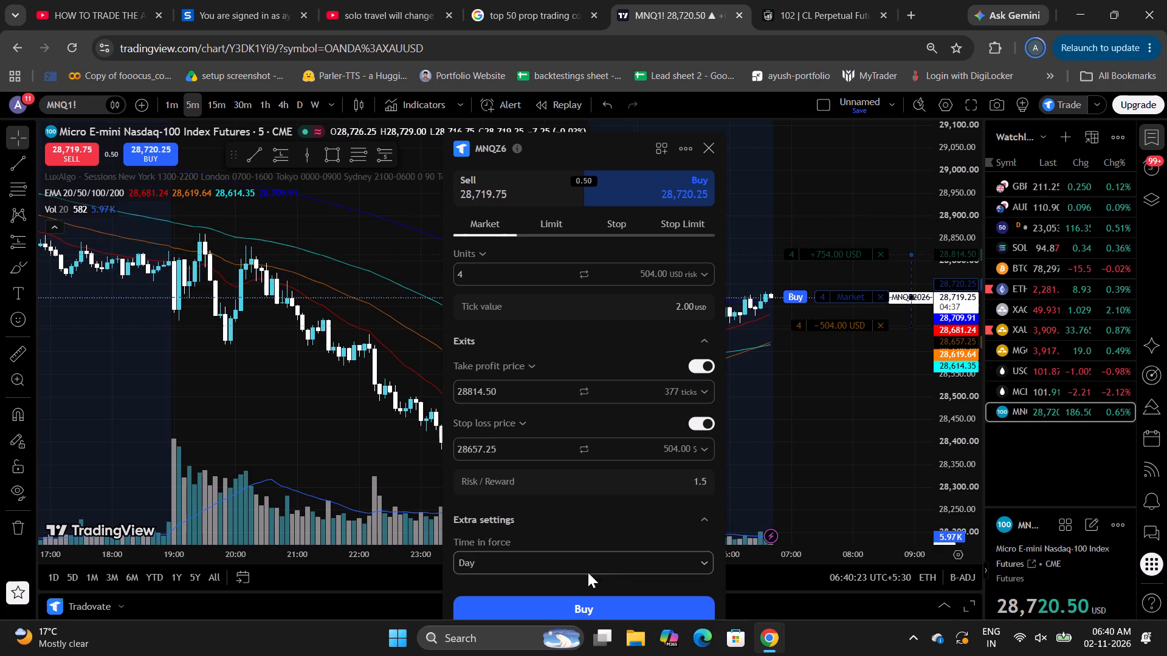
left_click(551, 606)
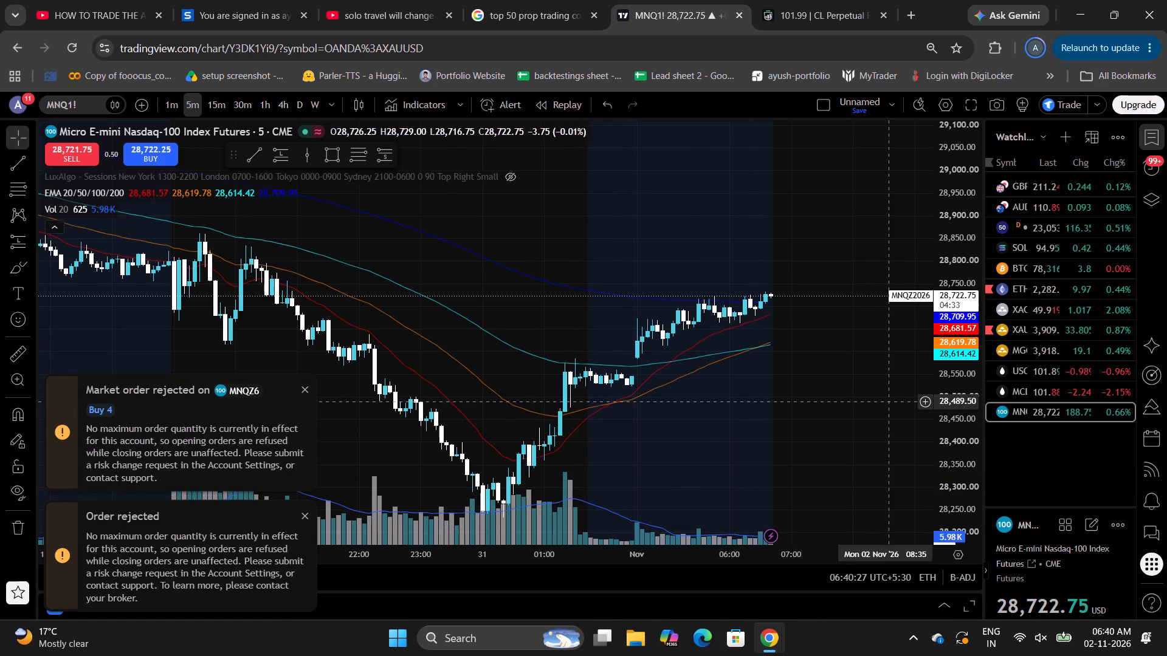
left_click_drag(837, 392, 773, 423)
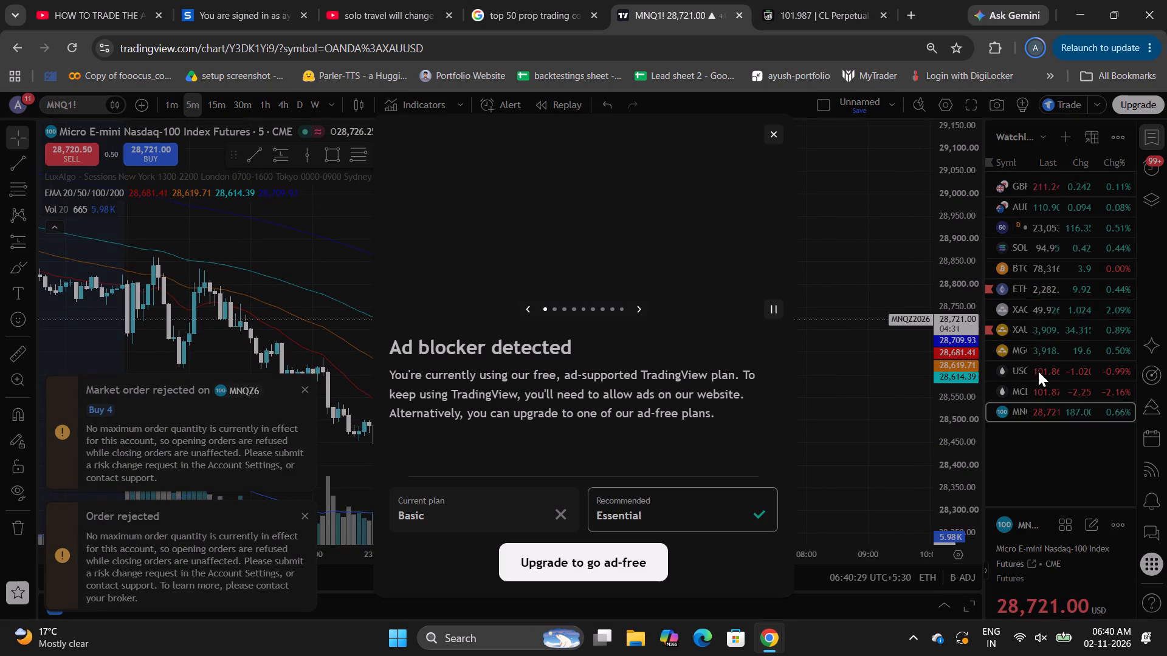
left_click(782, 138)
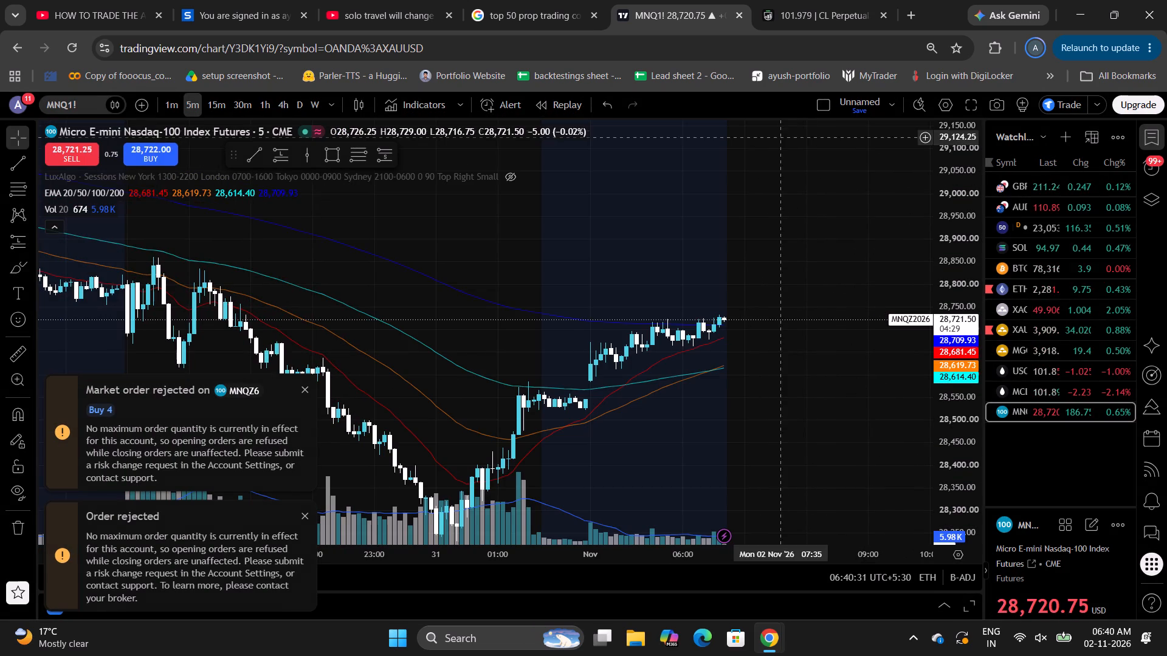
On MyFundedPerps, review the open positions and examine the CL-USD chart against the short's entry and exit levels at different price scales.
left_click(844, 2)
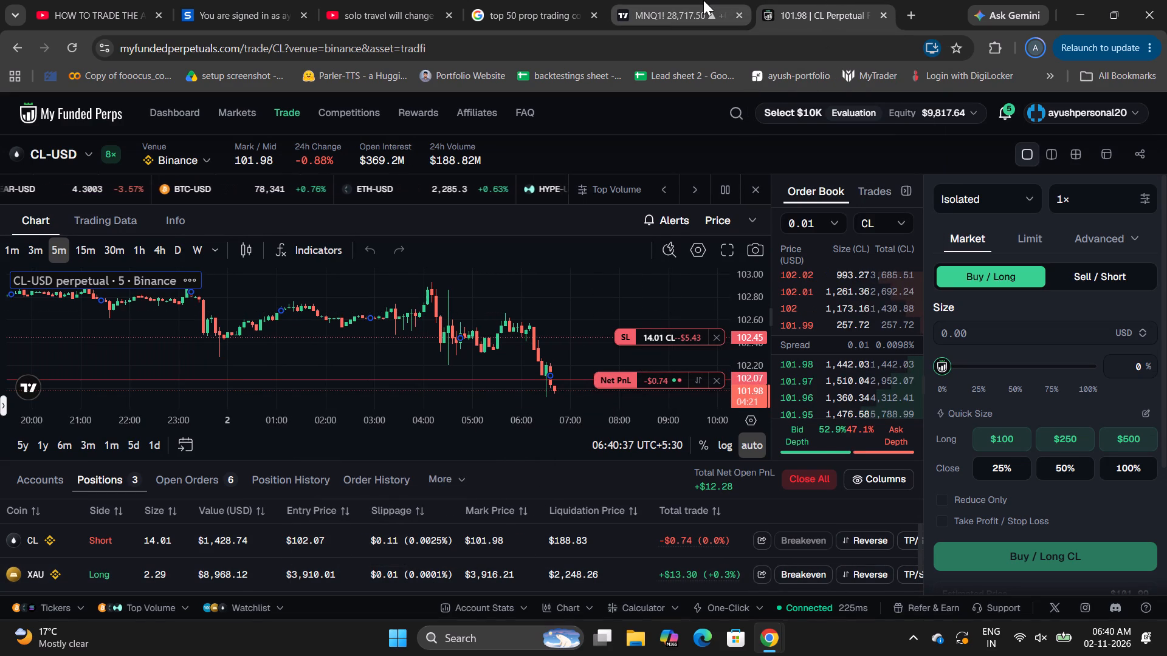
left_click(453, 529)
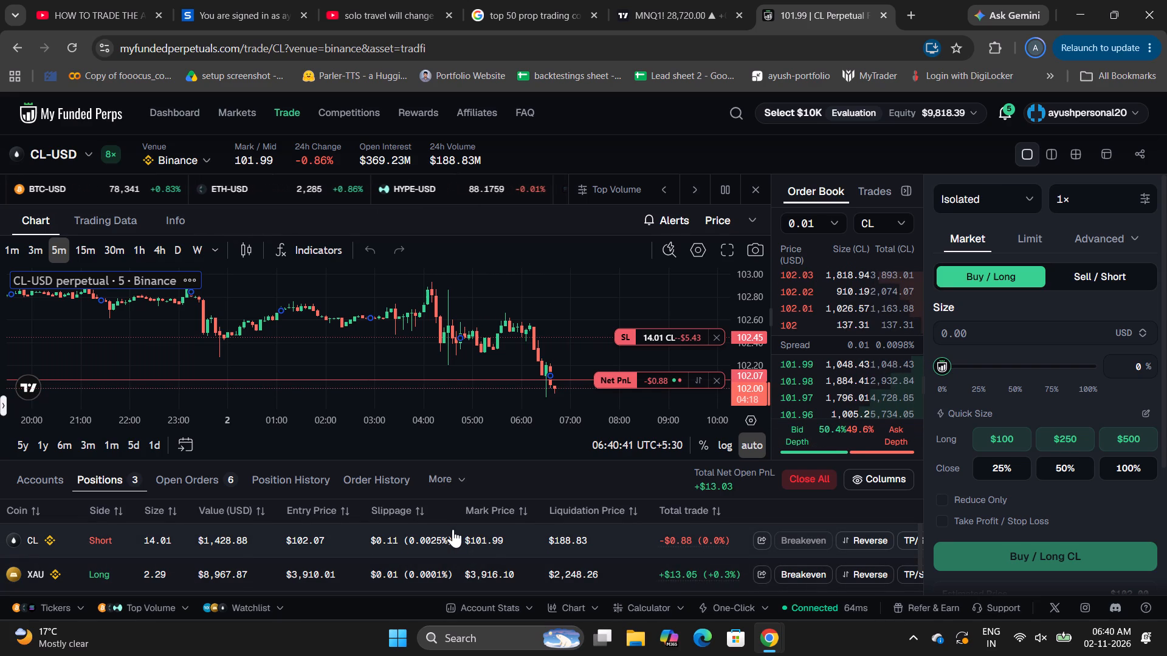
scroll(453, 529, "up", 3)
scroll(453, 529, "down", 4)
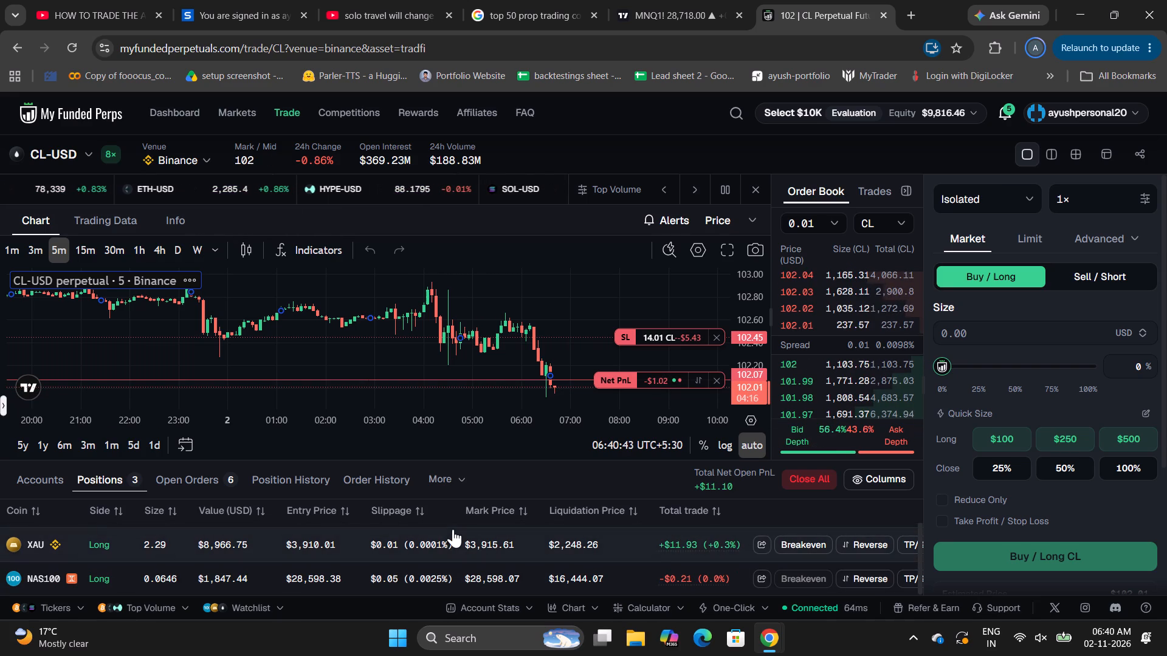
left_click_drag(751, 292, 758, 364)
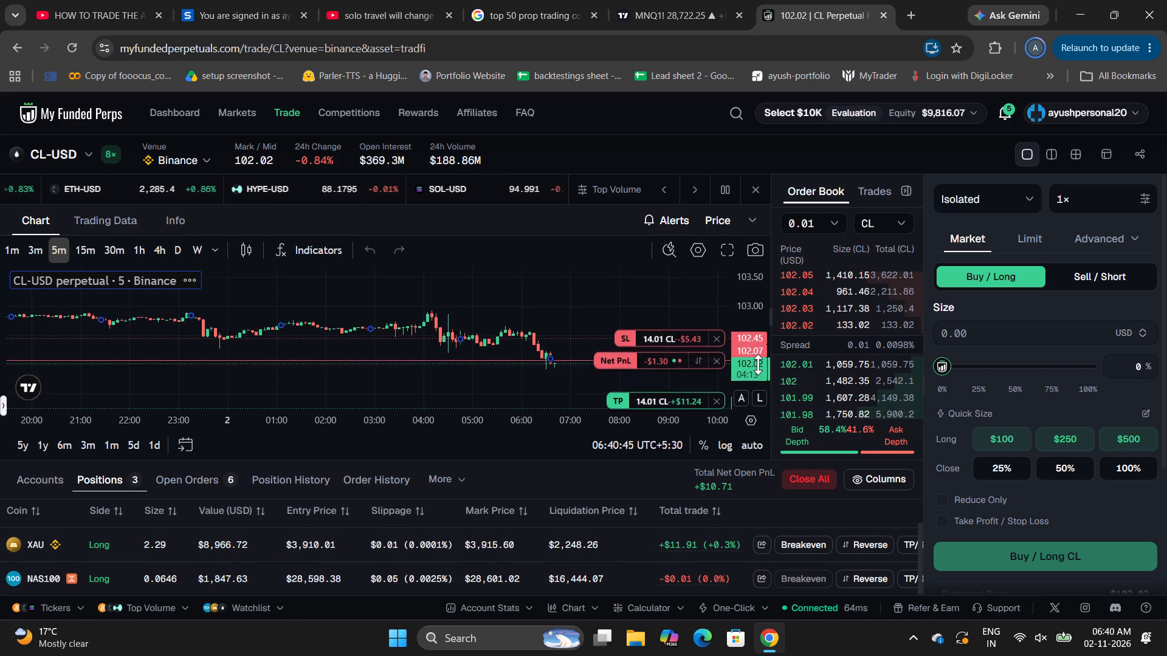
left_click_drag(758, 364, 735, 256)
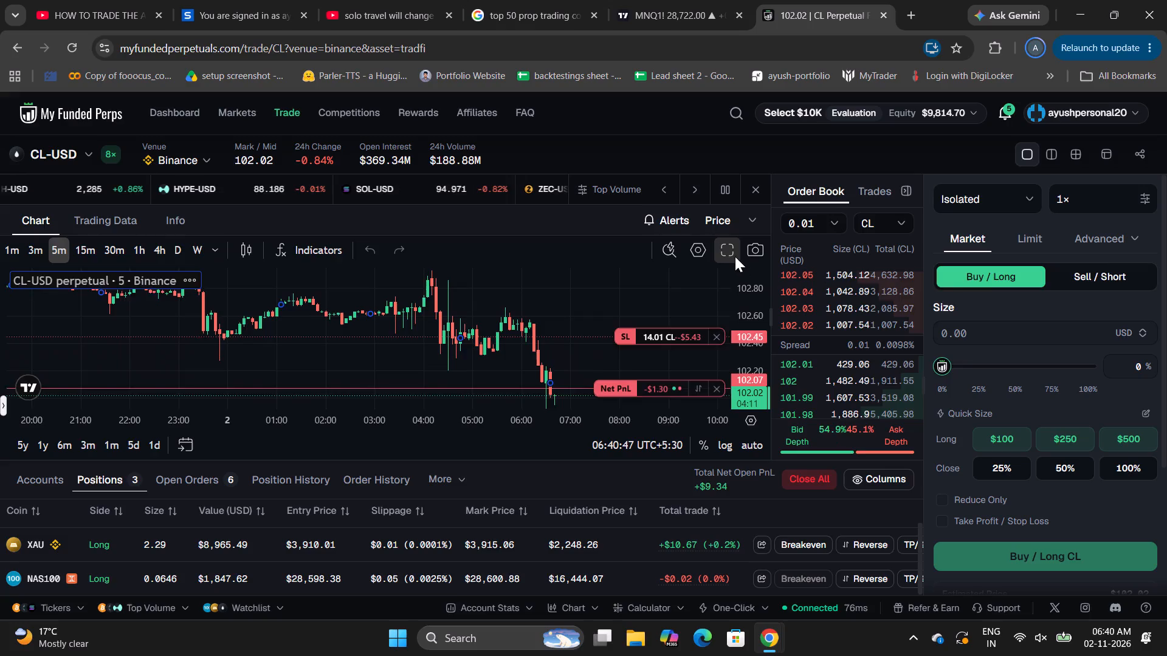
left_click_drag(735, 256, 734, 254)
scroll(200, 0, "up", 1)
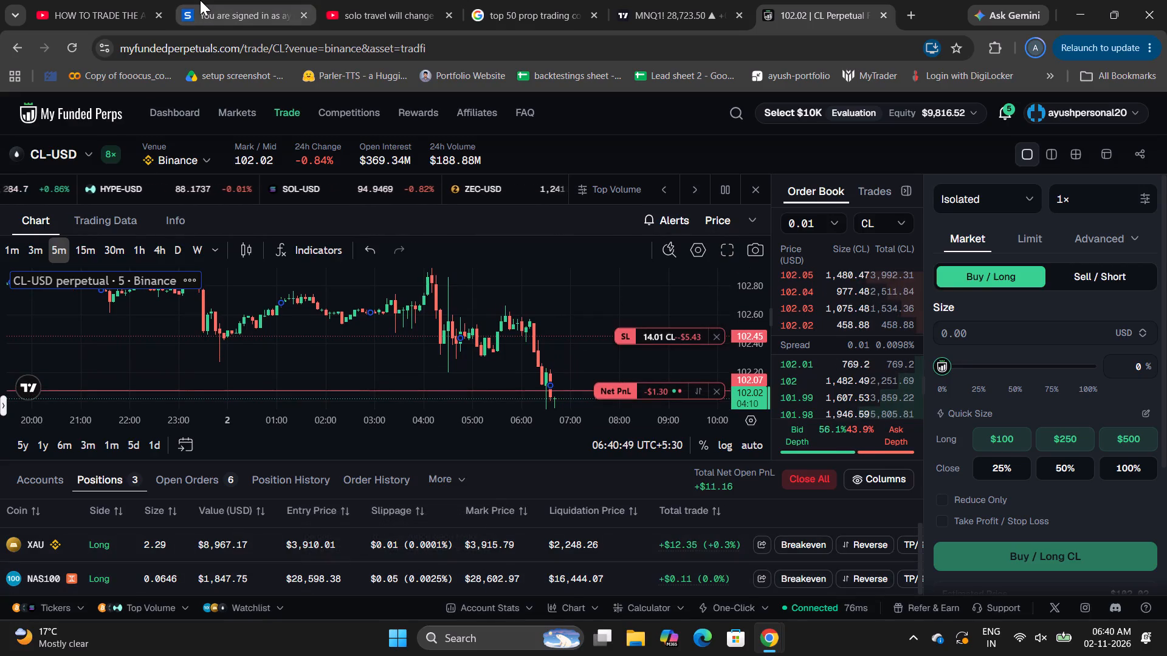
Open the XAU-USD market from the open positions and examine the long's entry and stop-loss on its 5-minute chart.
scroll(200, 0, "up", 2)
scroll(530, 567, "up", 3)
left_click(530, 567)
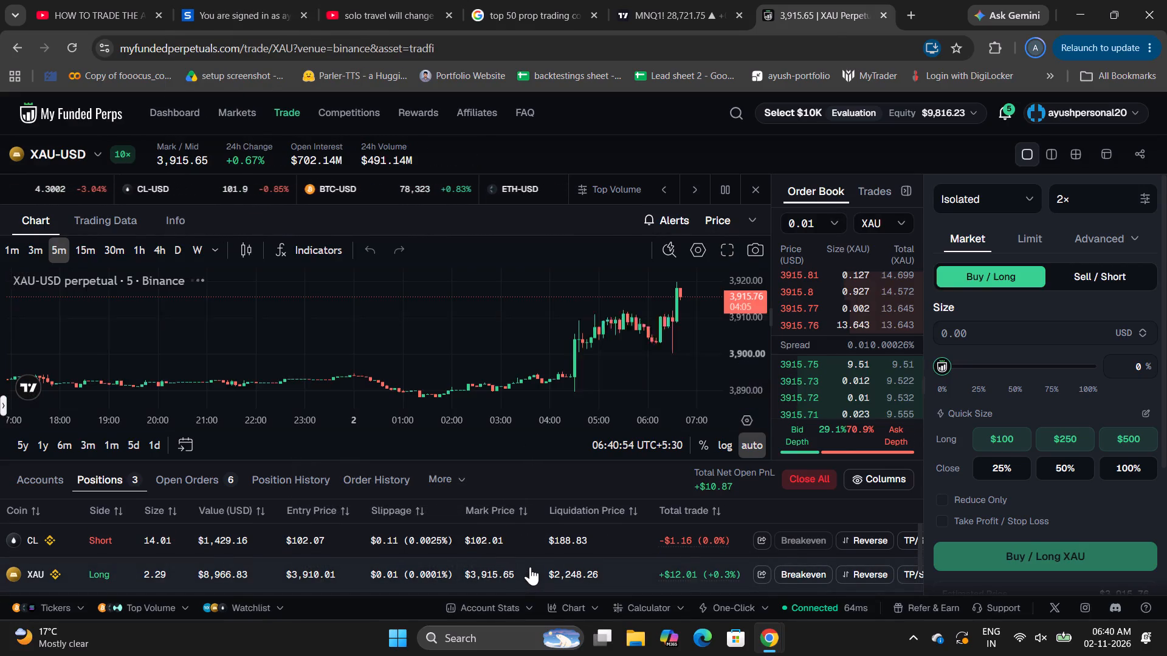
left_click_drag(651, 383, 551, 401)
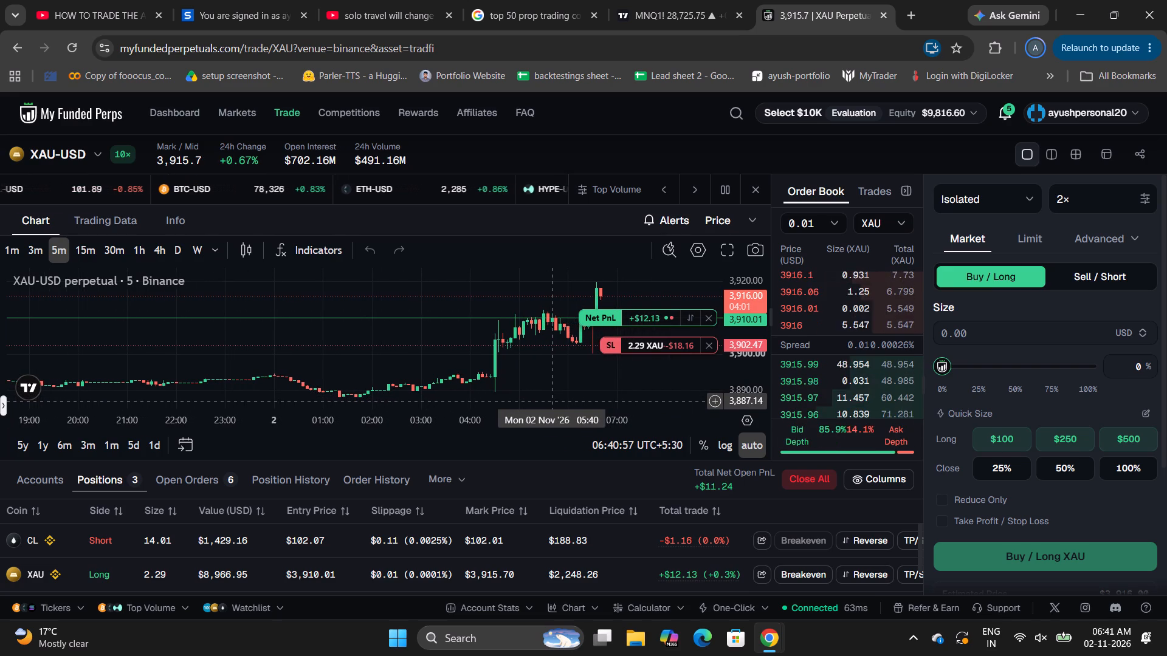
left_click_drag(551, 401, 630, 402)
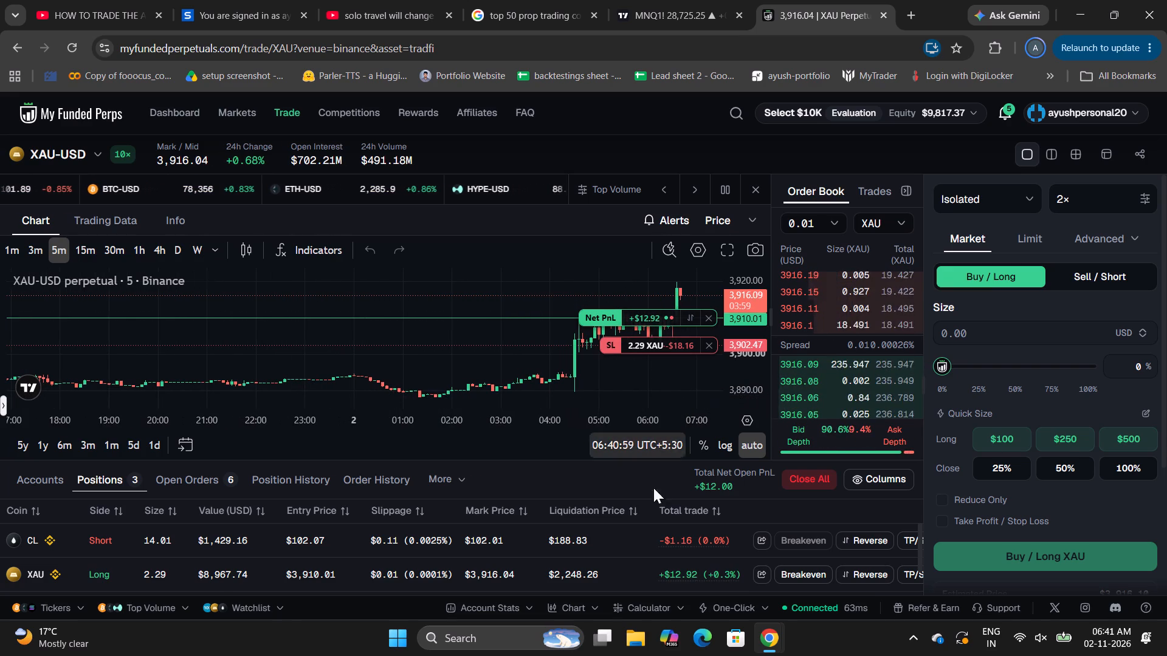
scroll(608, 557, "down", 3)
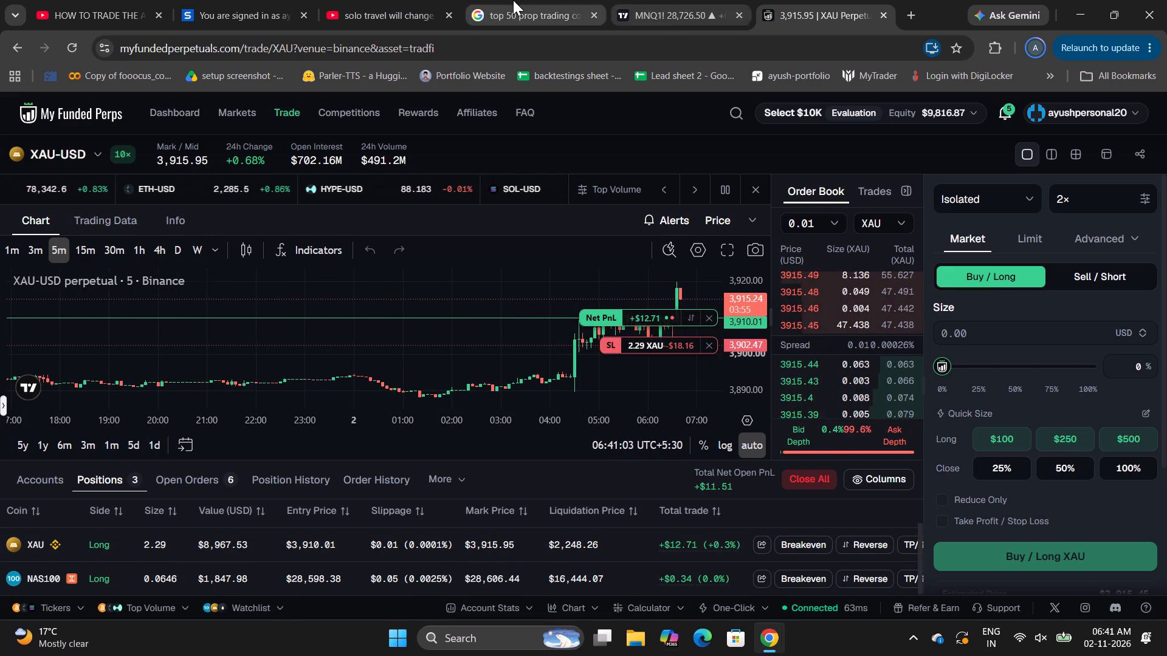
Sign out of the internet session on the campus network login page.
left_click(217, 0)
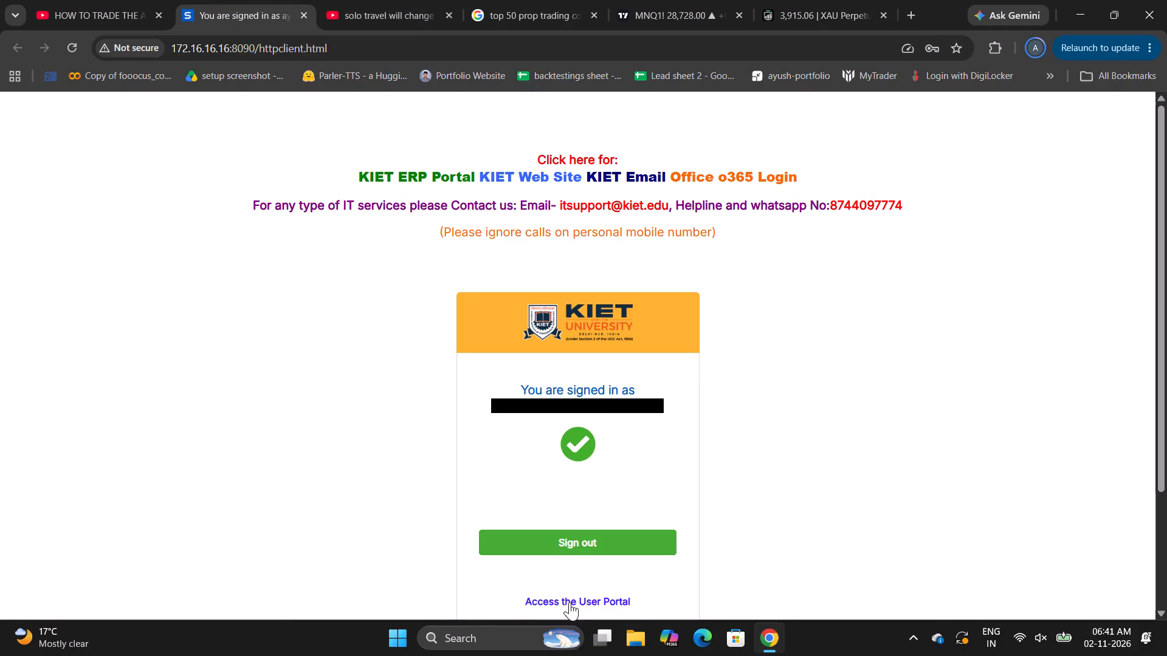
left_click(545, 544)
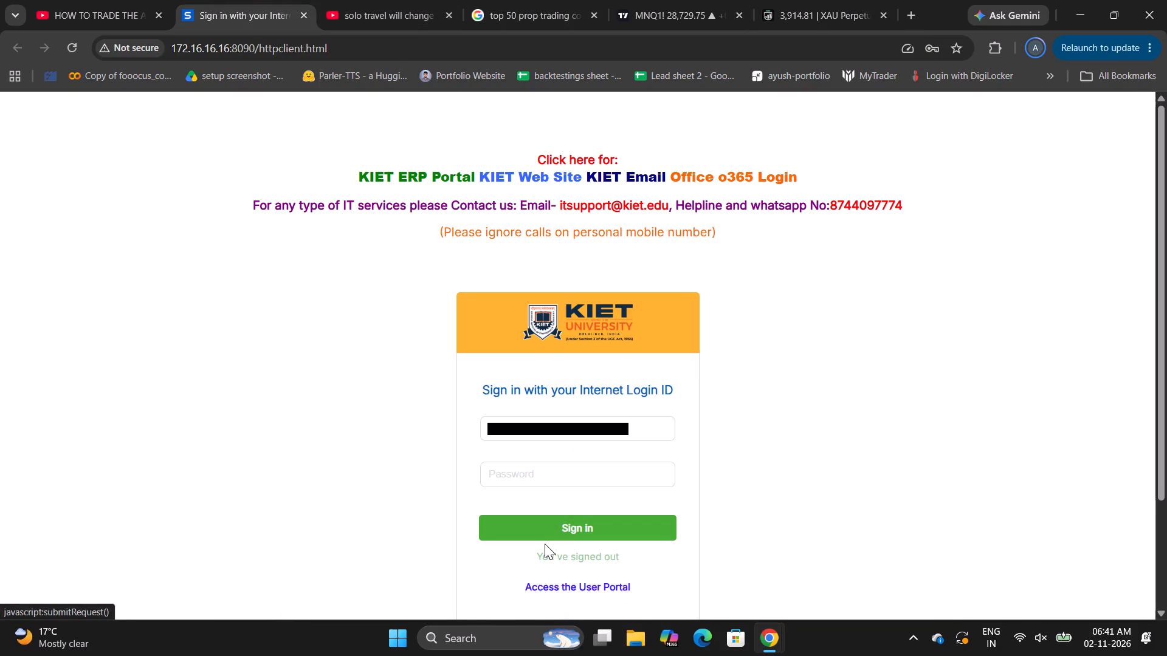